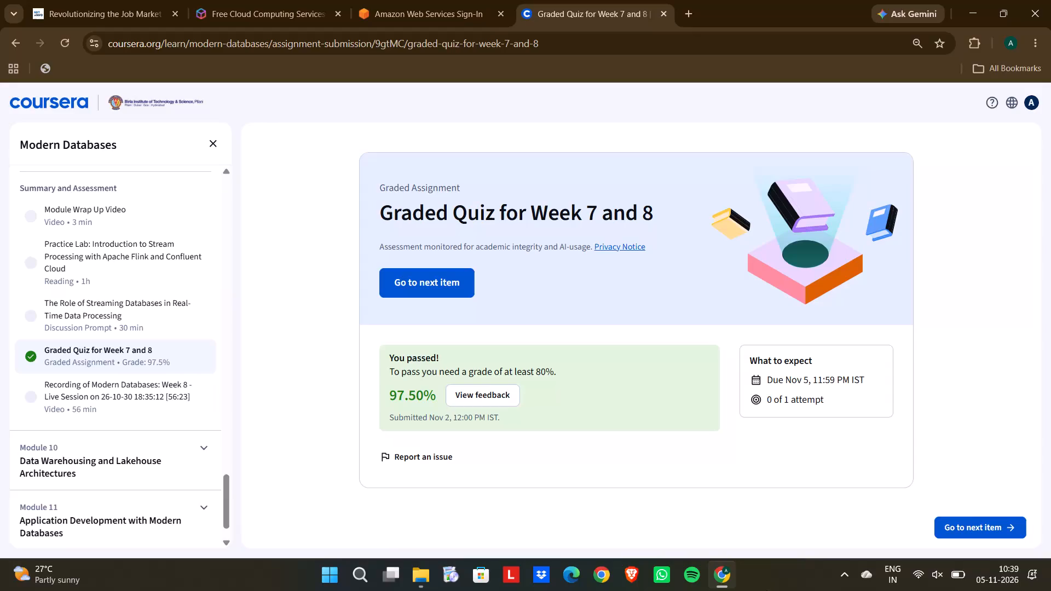
# Switch to Power BI Desktop by launching it from the recent searches.
pyautogui.click(359, 572)
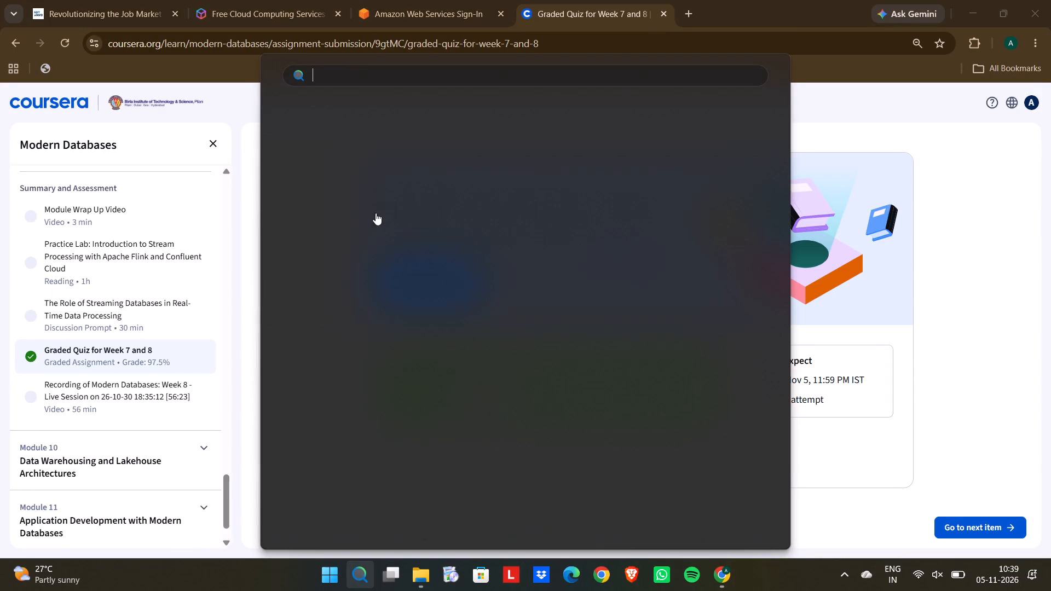
pyautogui.doubleClick(405, 169)
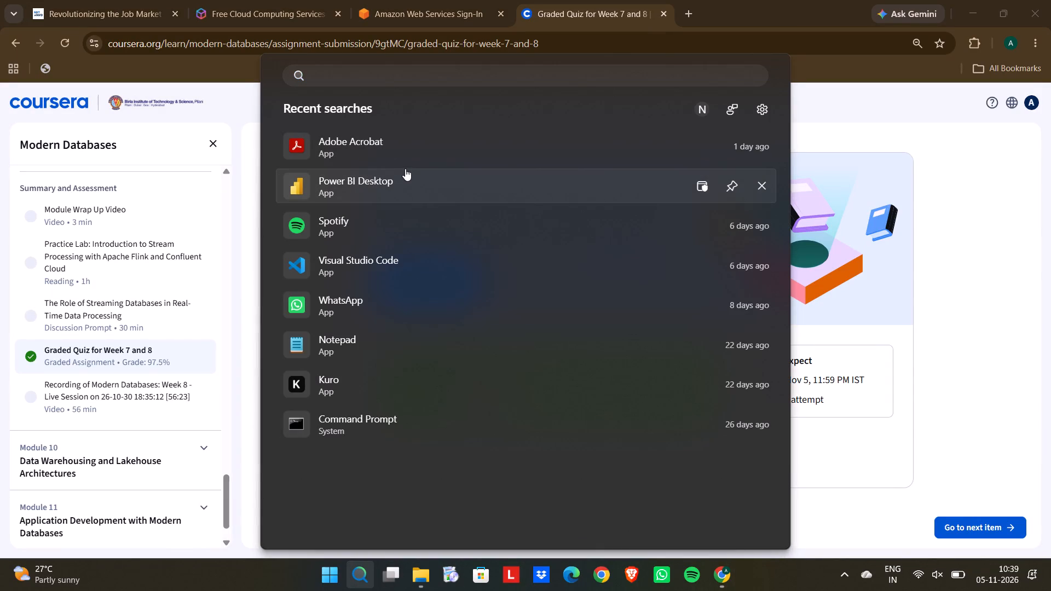
pyautogui.doubleClick(380, 194)
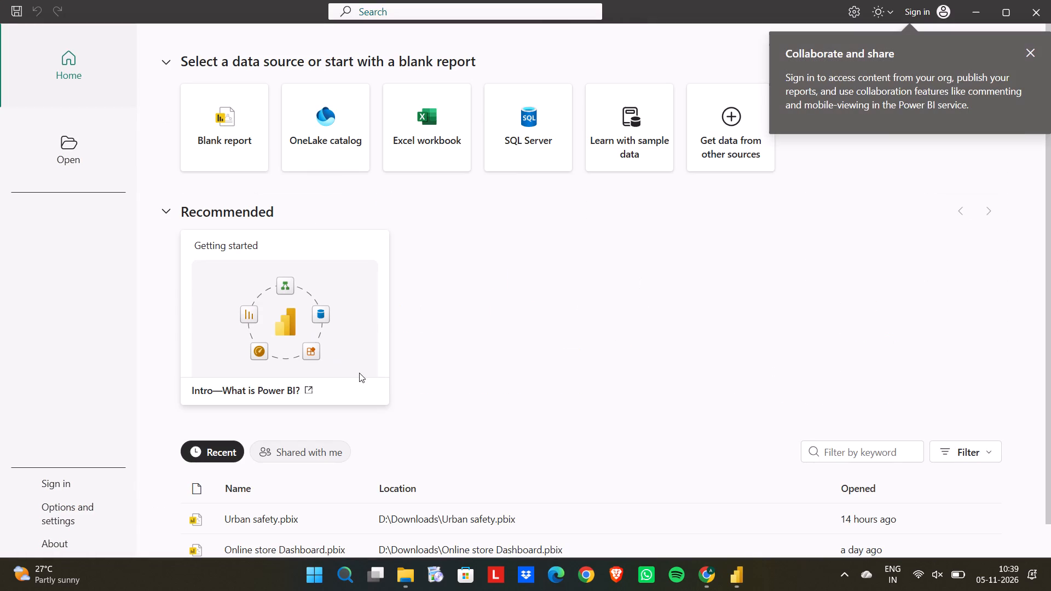
# Open the recent report Online store Dashboard.pbix and decline enabling script visuals.
pyautogui.click(250, 548)
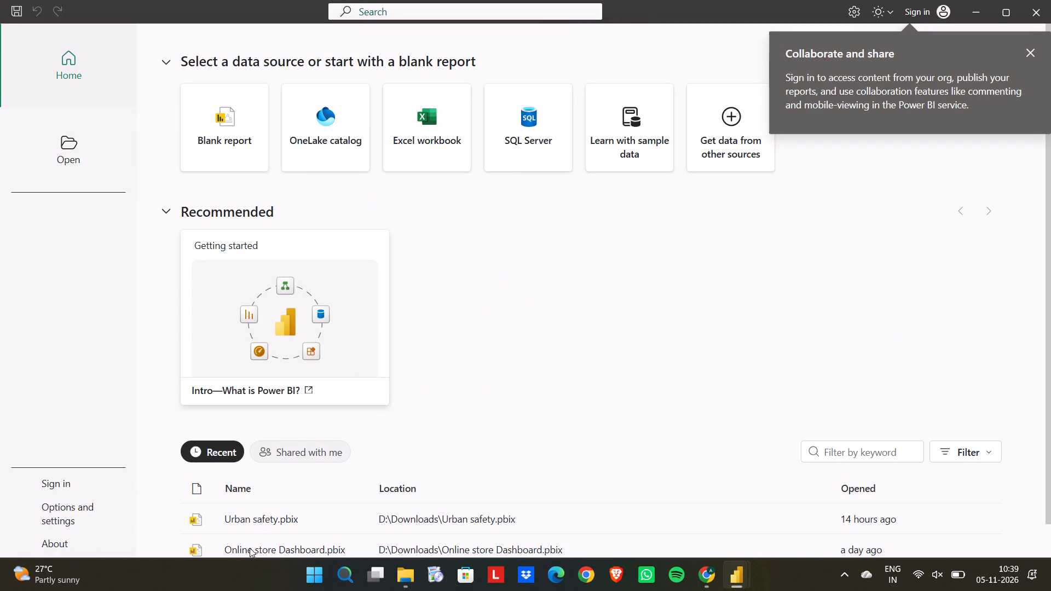
pyautogui.click(250, 548)
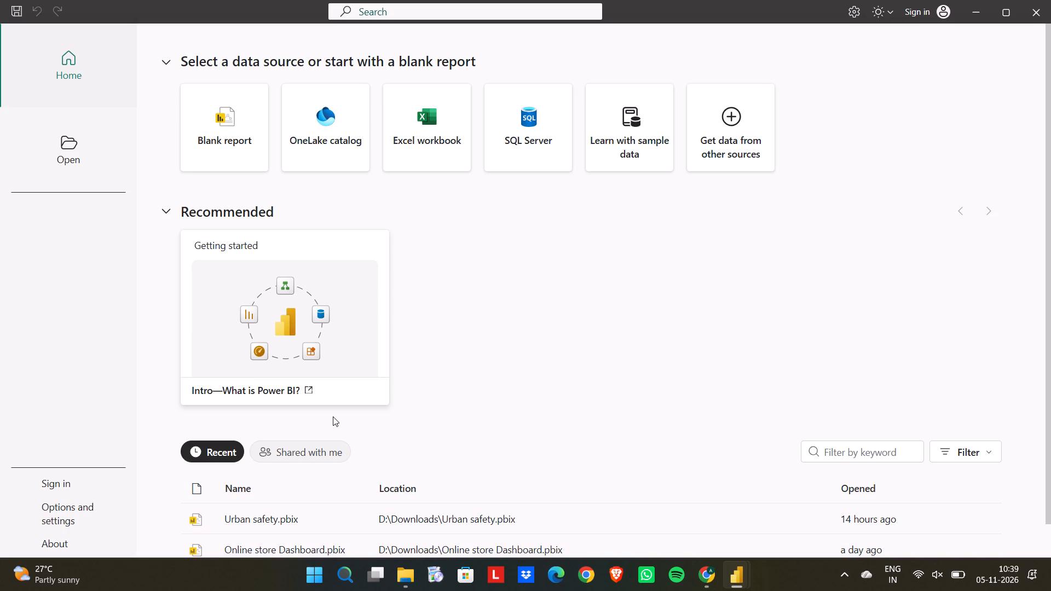
pyautogui.click(300, 547)
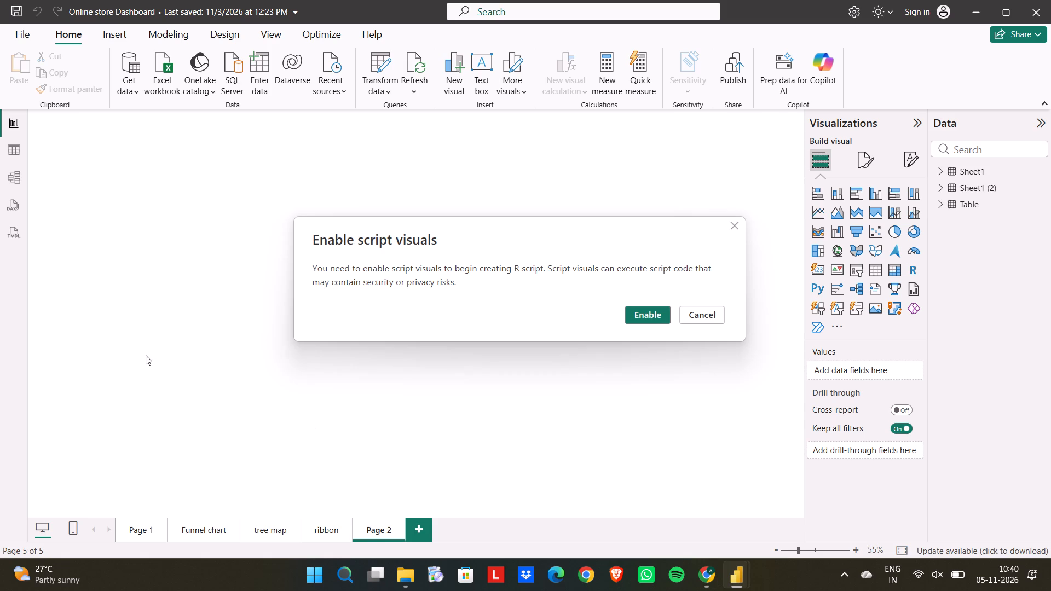
pyautogui.click(704, 313)
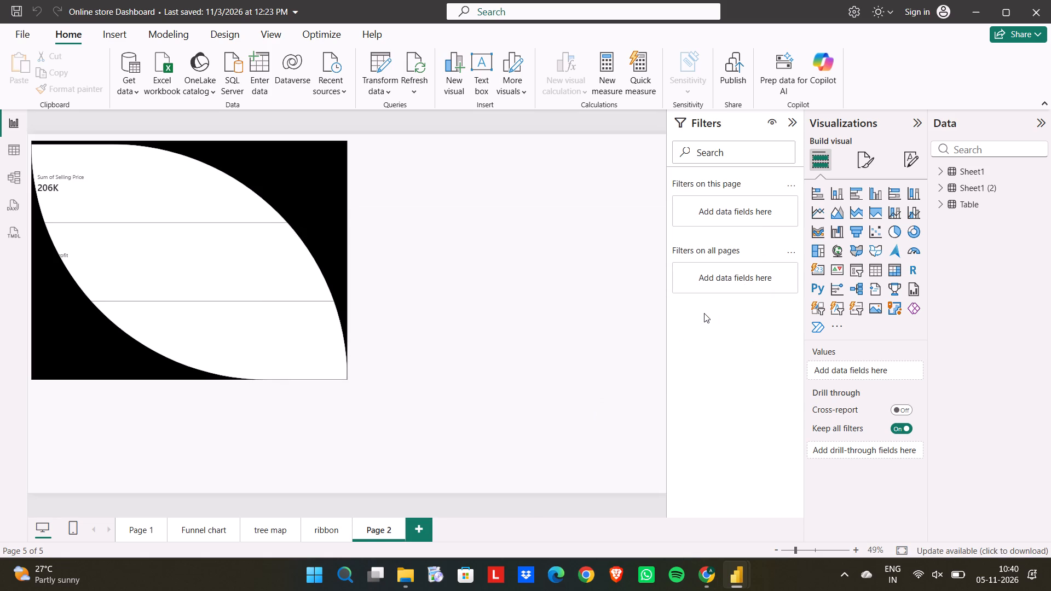
# Go to the report's Page 1, which holds the Online Store Dashboard.
pyautogui.click(147, 528)
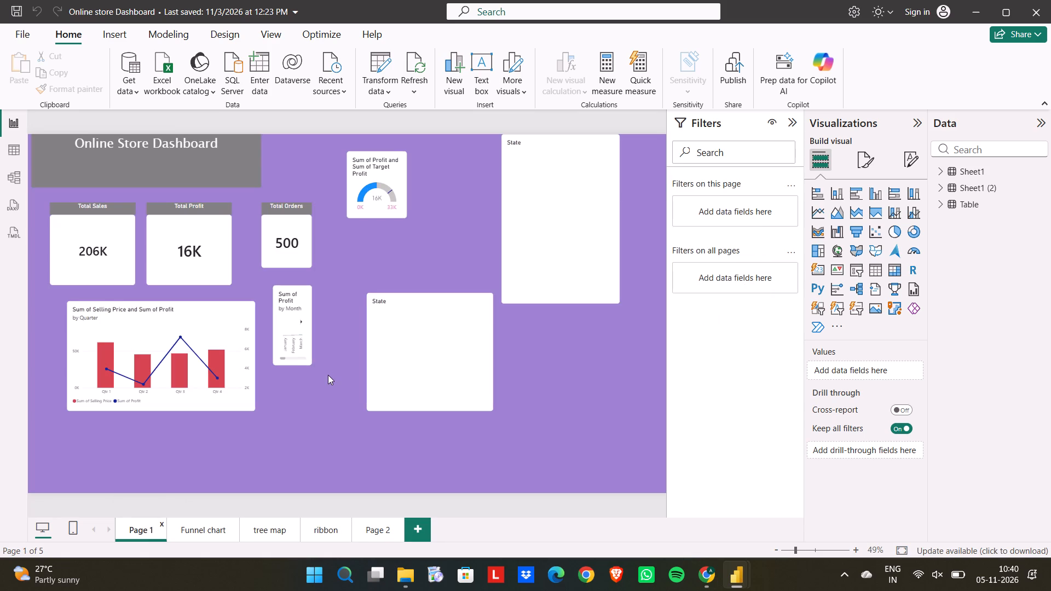
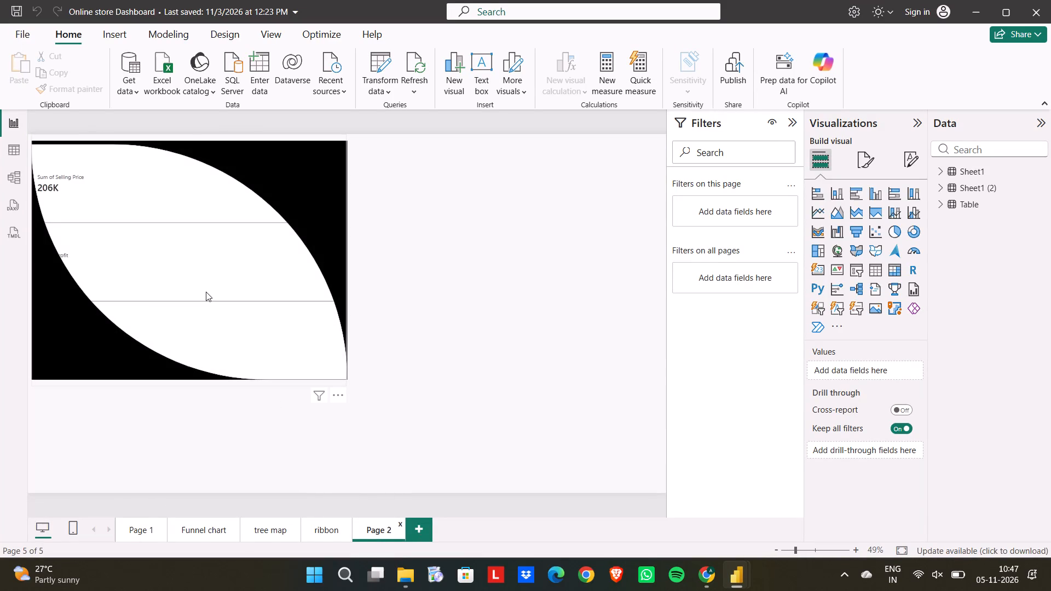
# Inspect the card visual on Page 2, and select the Himachal Pradesh Electronics tile in the tree map page's treemap.
pyautogui.click(206, 292)
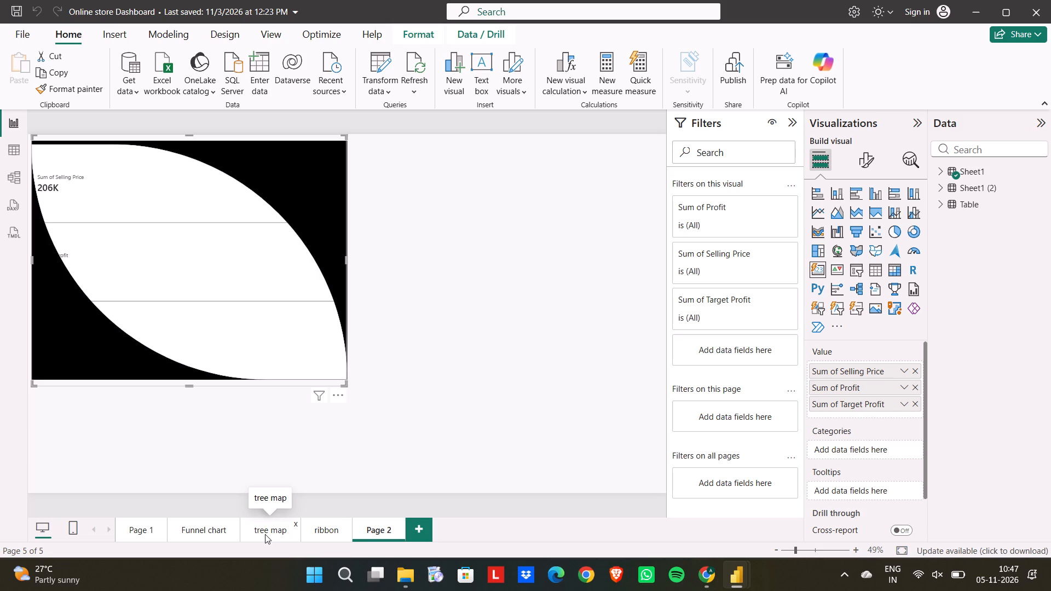
pyautogui.click(265, 534)
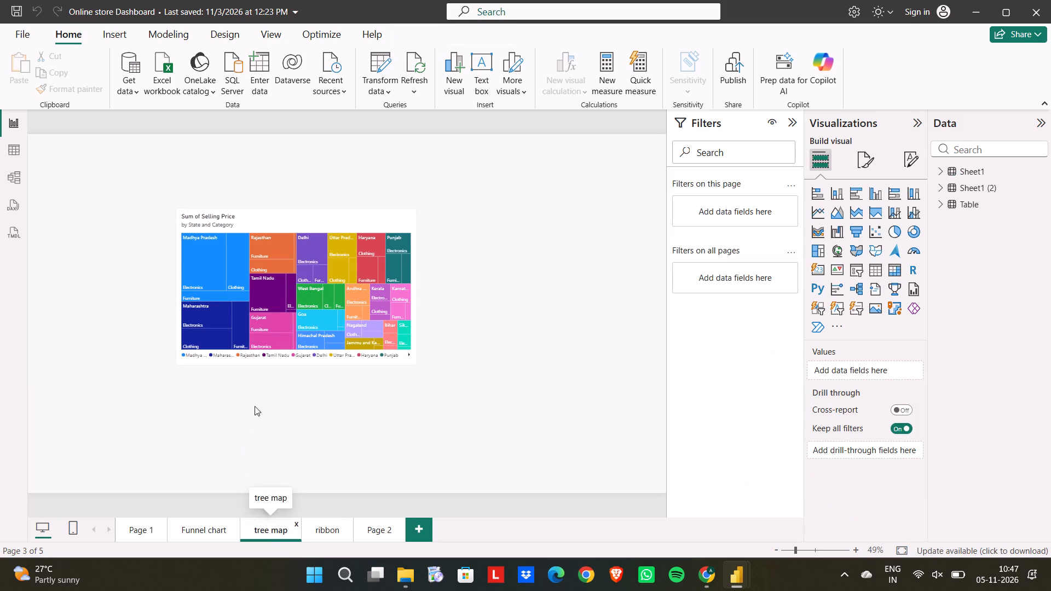
pyautogui.click(321, 344)
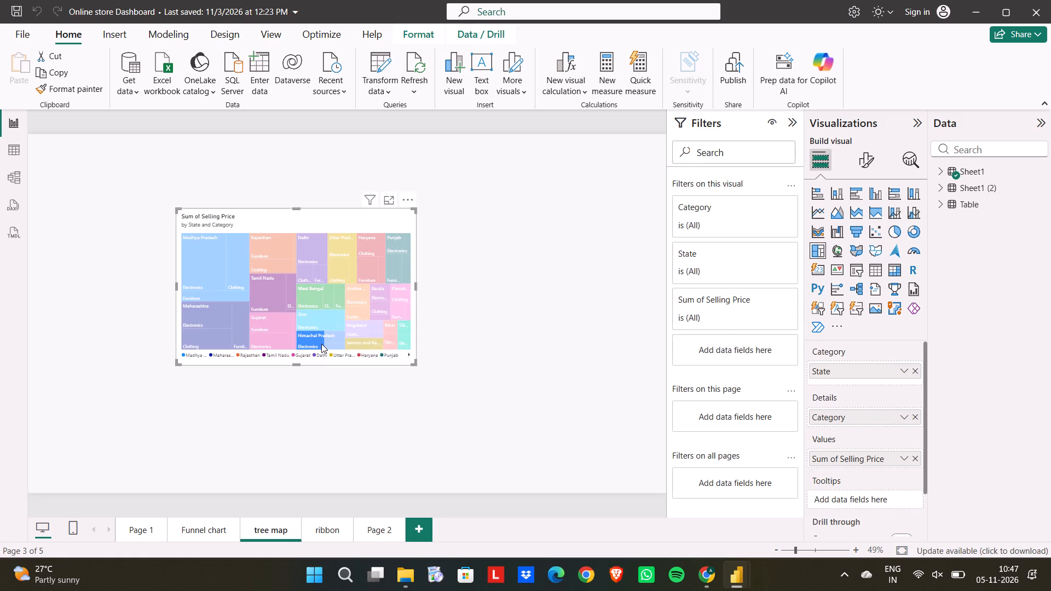
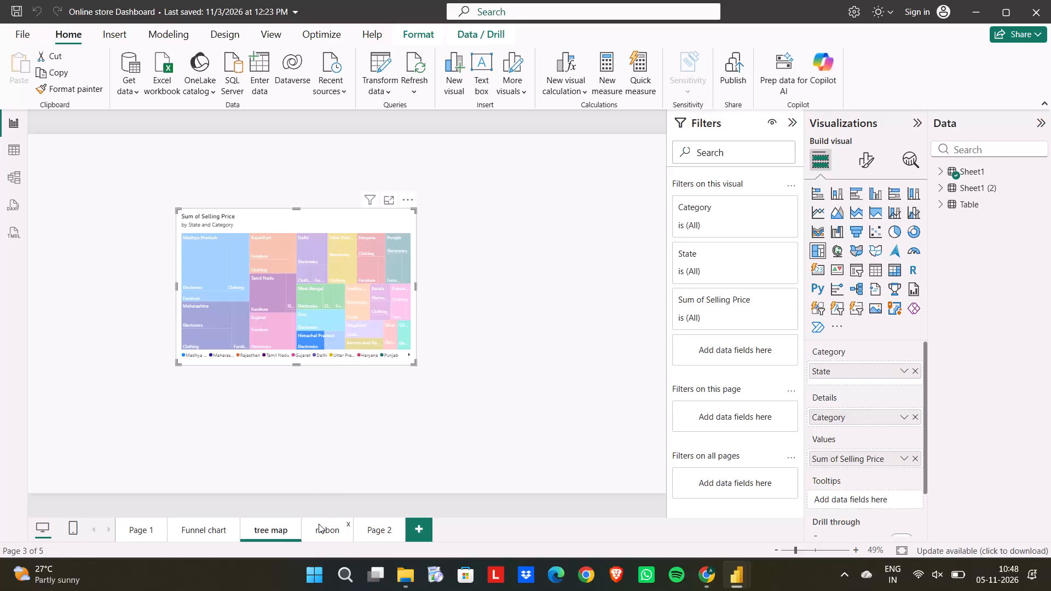
# Open the ribbon page and inspect the Sum of Selling Price ribbons between Qtr 1 and Qtr 2.
pyautogui.click(319, 524)
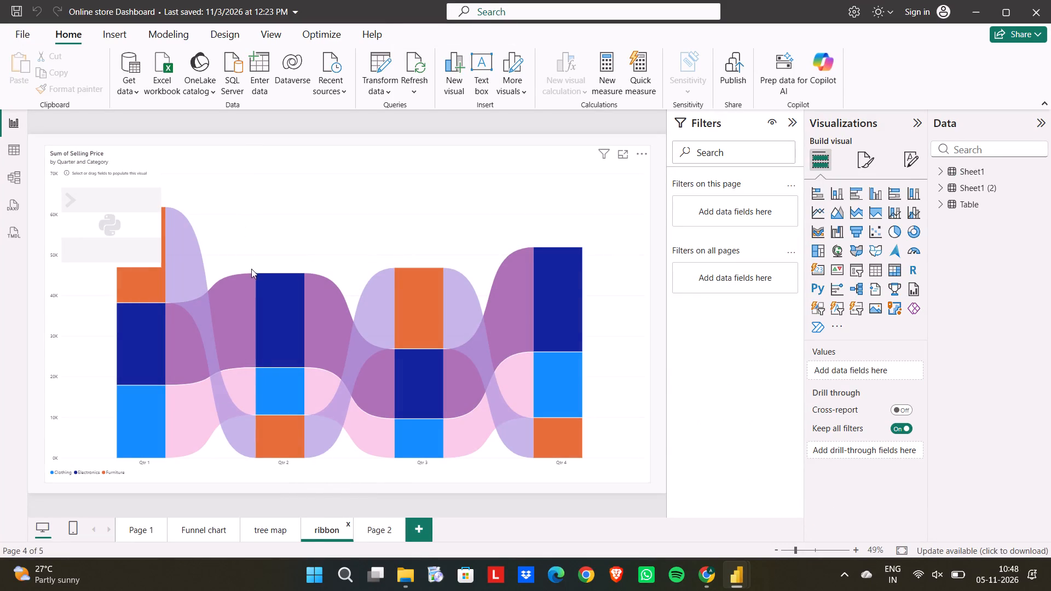
pyautogui.click(203, 305)
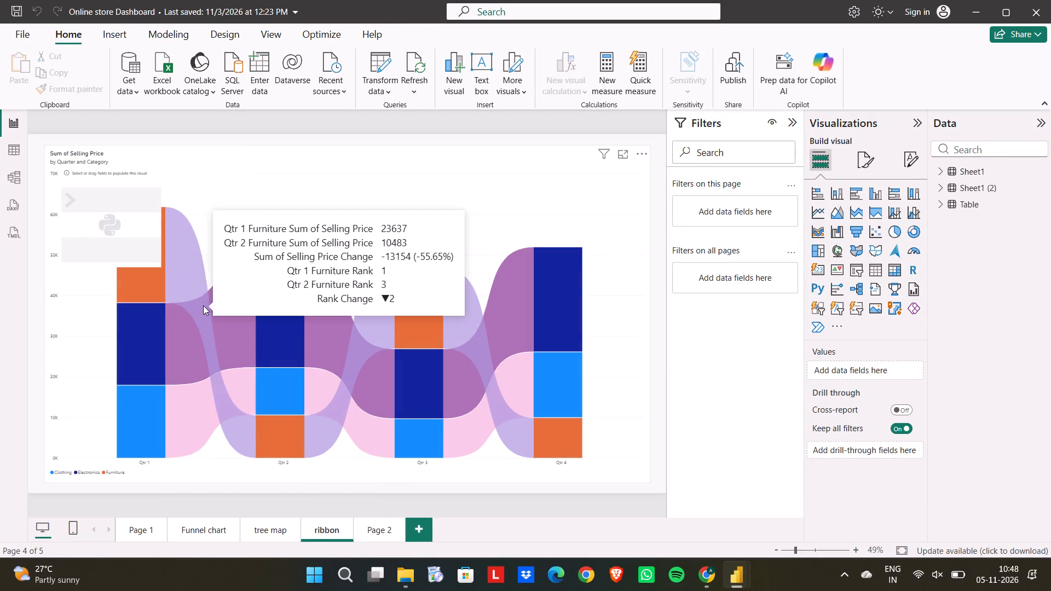
pyautogui.click(241, 329)
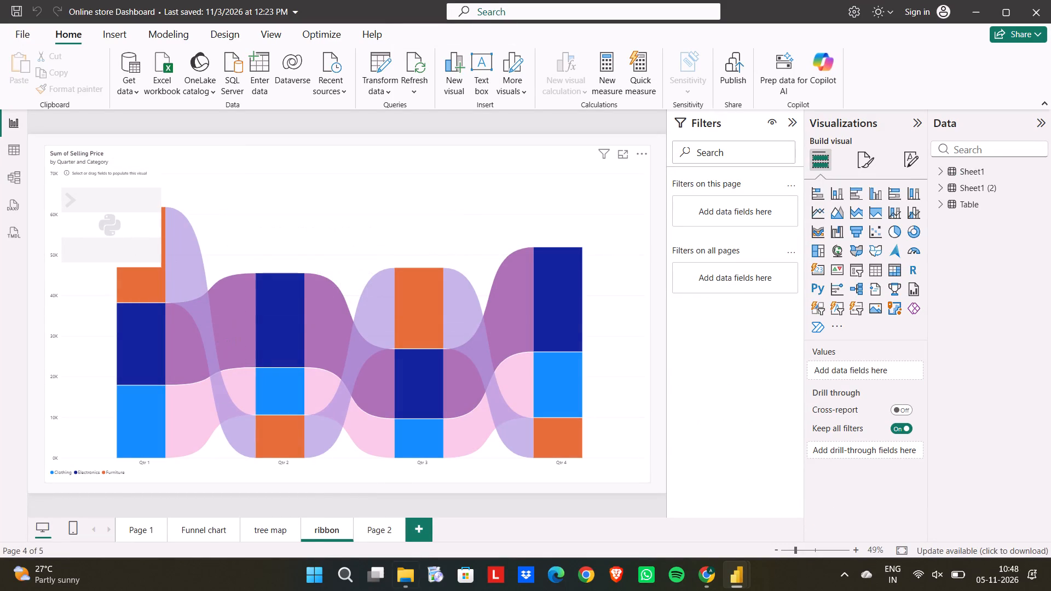
# Switch to Chrome and bring up the NxtWave learning portal's home page.
pyautogui.click(707, 571)
pyautogui.click(708, 572)
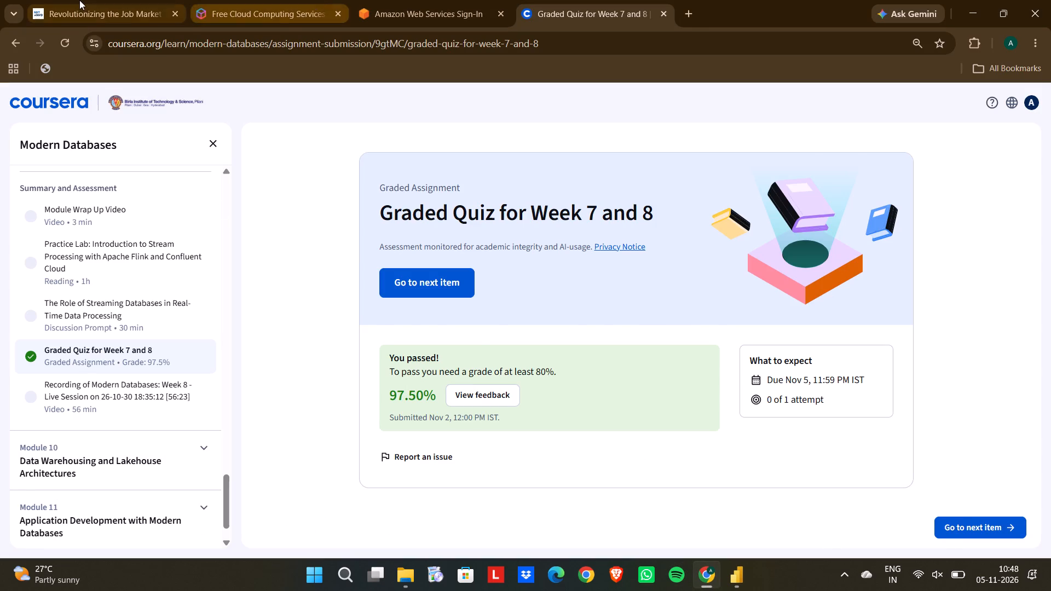
pyautogui.click(79, 0)
pyautogui.scroll(-1, 268, 418)
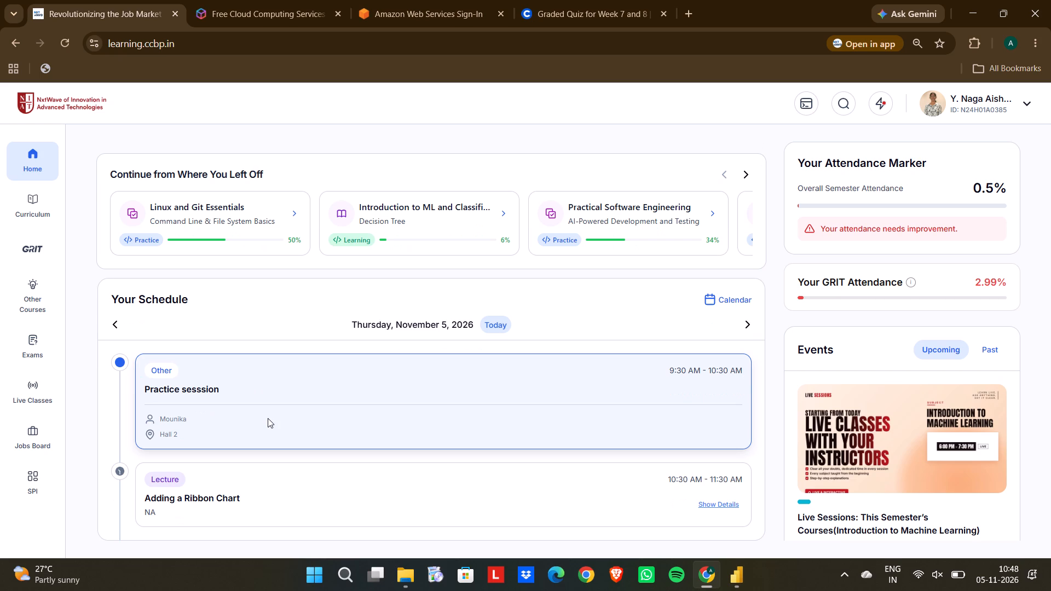
# Open the Data visualisation course under Python for DA in the Year 3, Semester 5 curriculum.
pyautogui.click(847, 99)
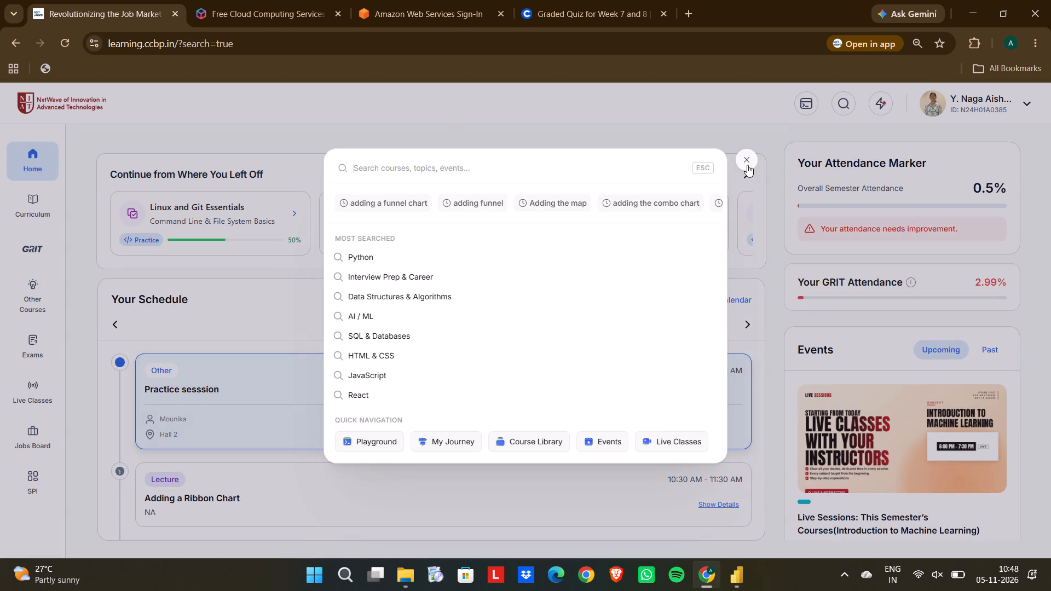
pyautogui.moveTo(747, 166); pyautogui.dragTo(45, 199)
pyautogui.click(45, 199)
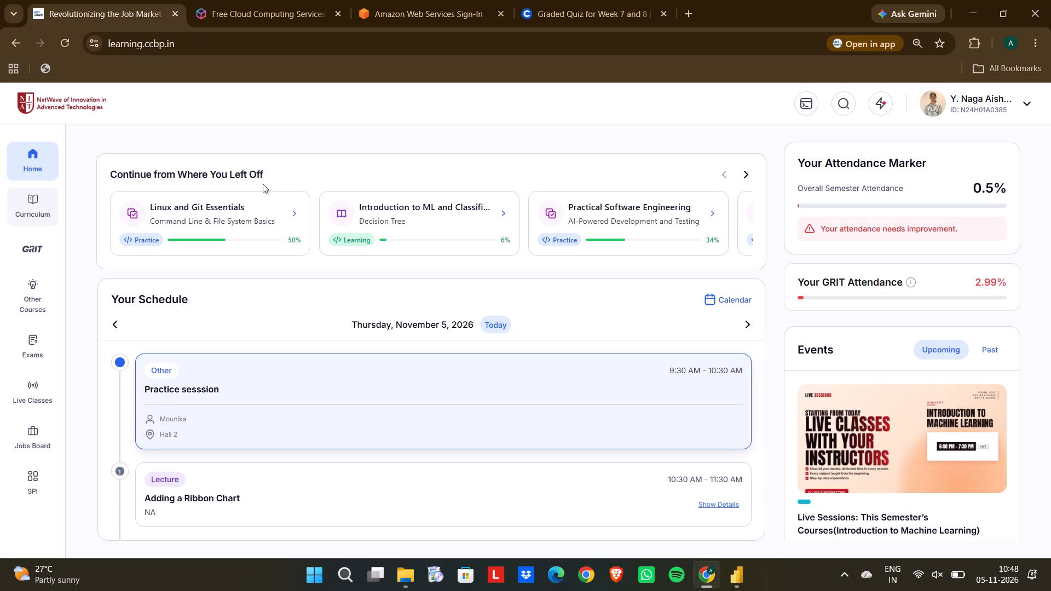
pyautogui.click(57, 200)
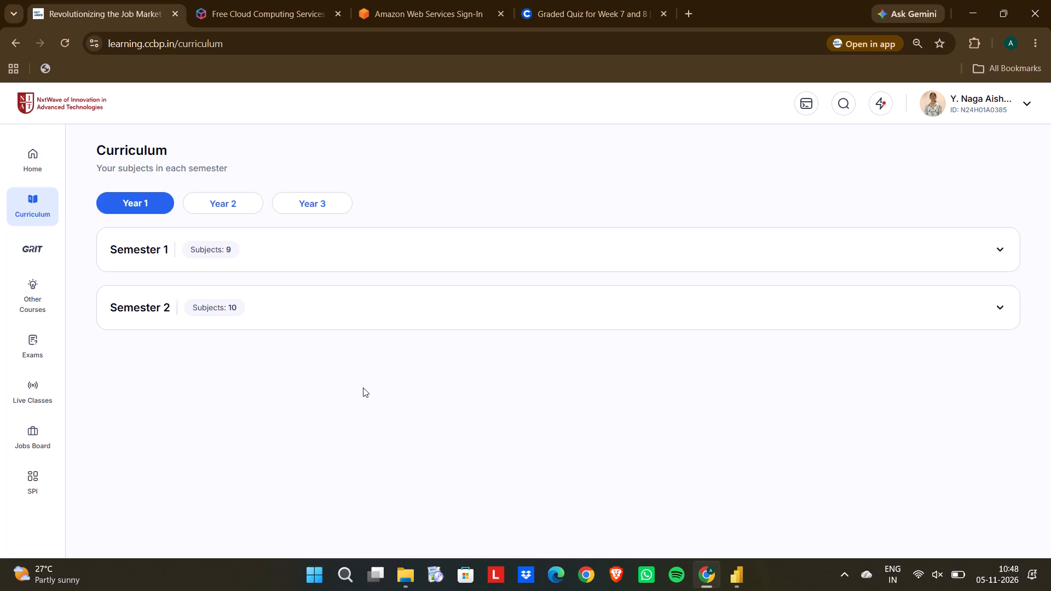
pyautogui.scroll(-1, 363, 387)
pyautogui.click(320, 194)
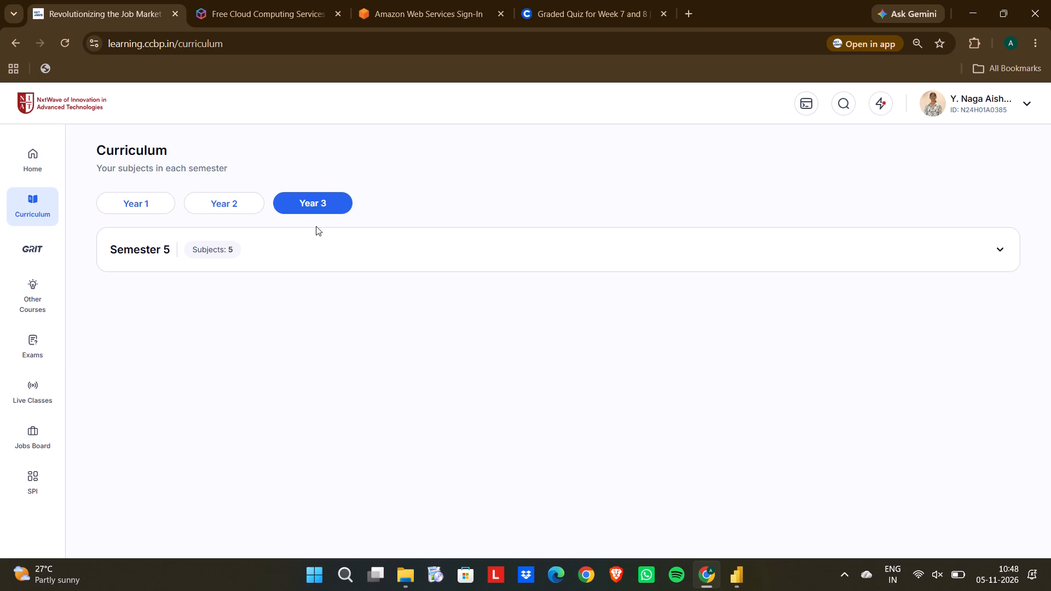
pyautogui.click(314, 256)
pyautogui.click(300, 370)
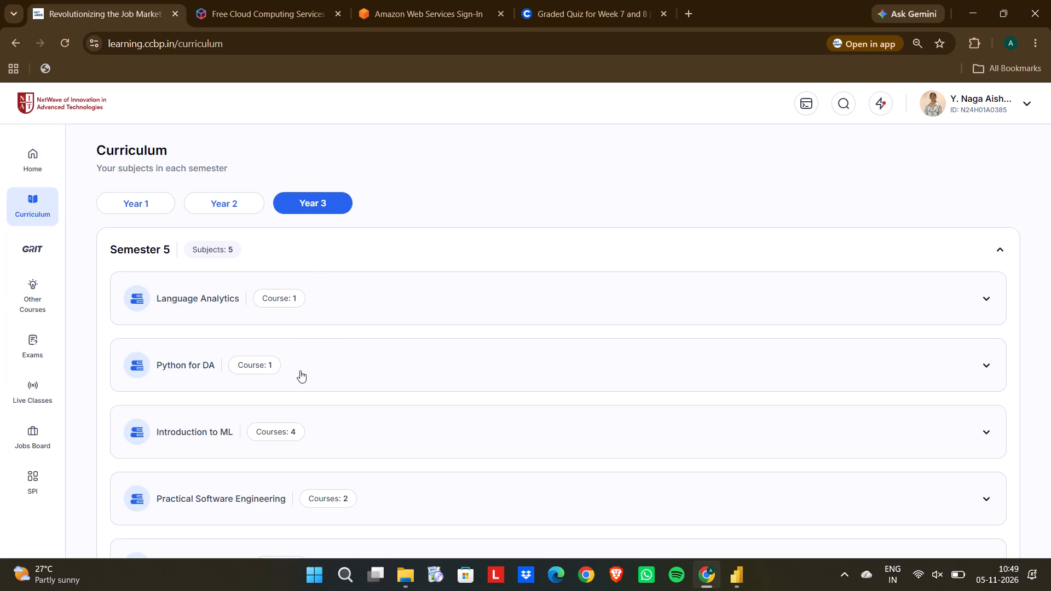
pyautogui.click(270, 414)
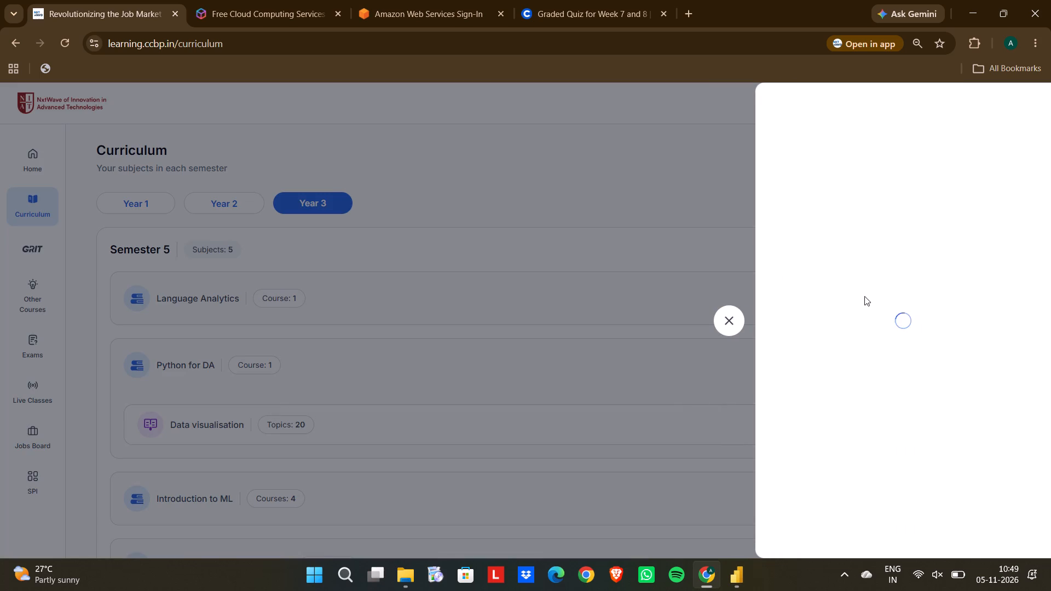
# Open the Ribbon Chart cheat sheet from the course's Advanced Visualization topic.
pyautogui.scroll(-1, 883, 353)
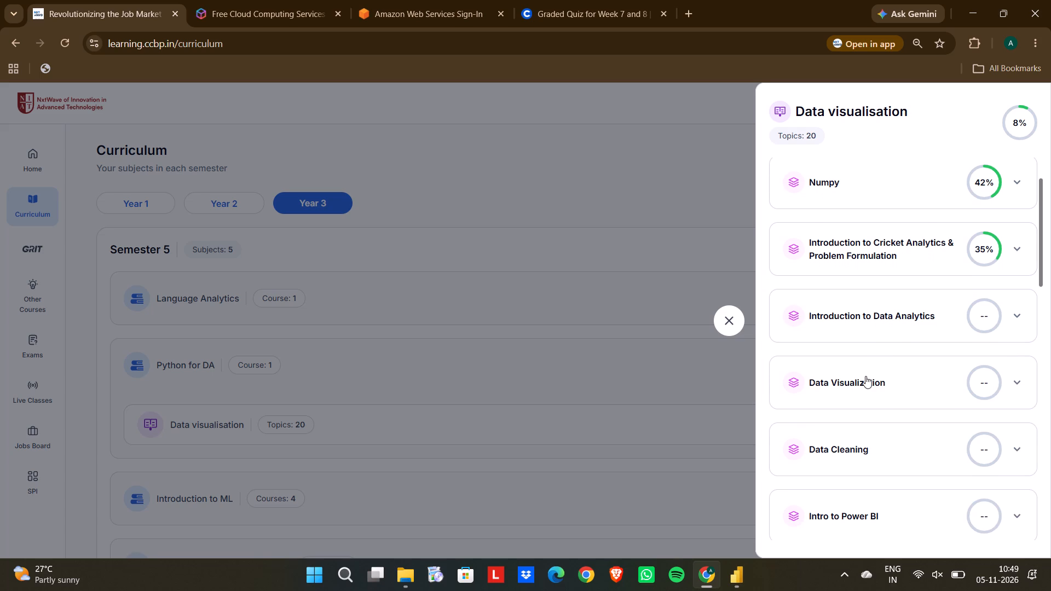
pyautogui.scroll(-2, 865, 376)
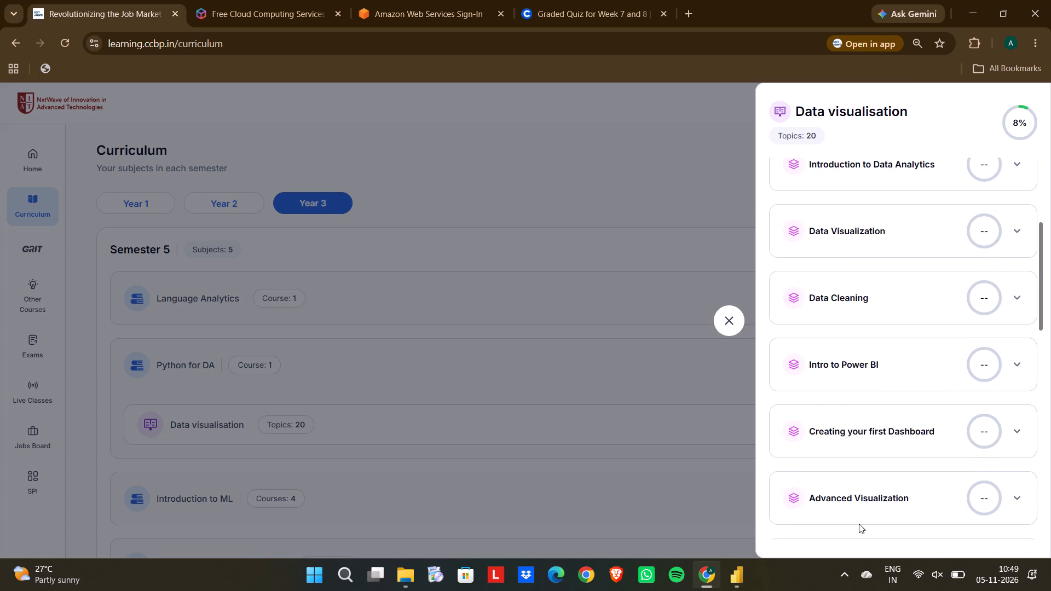
pyautogui.click(871, 497)
pyautogui.scroll(-3, 871, 497)
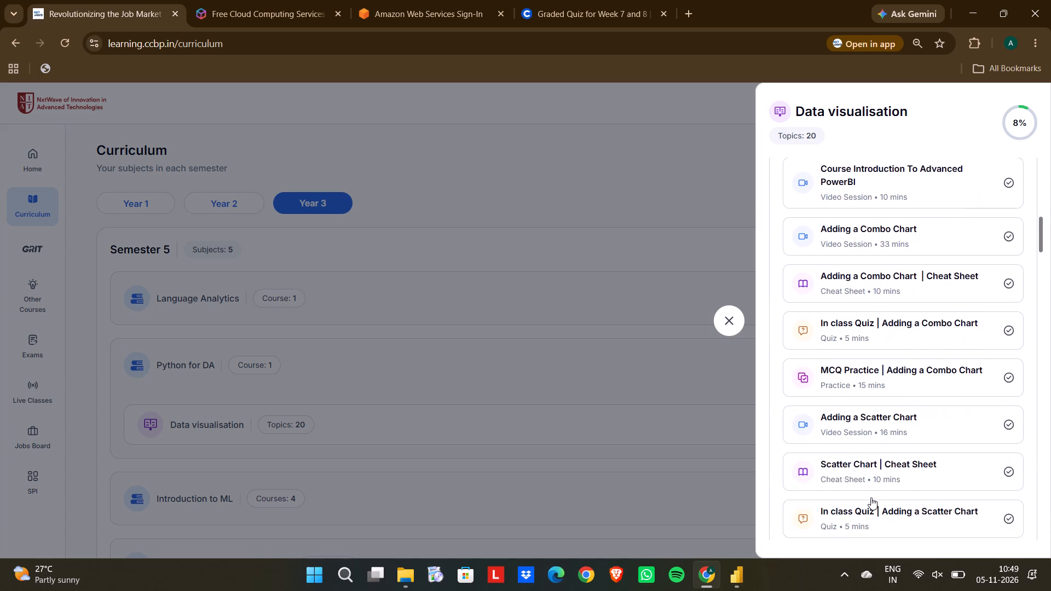
pyautogui.scroll(-6, 871, 497)
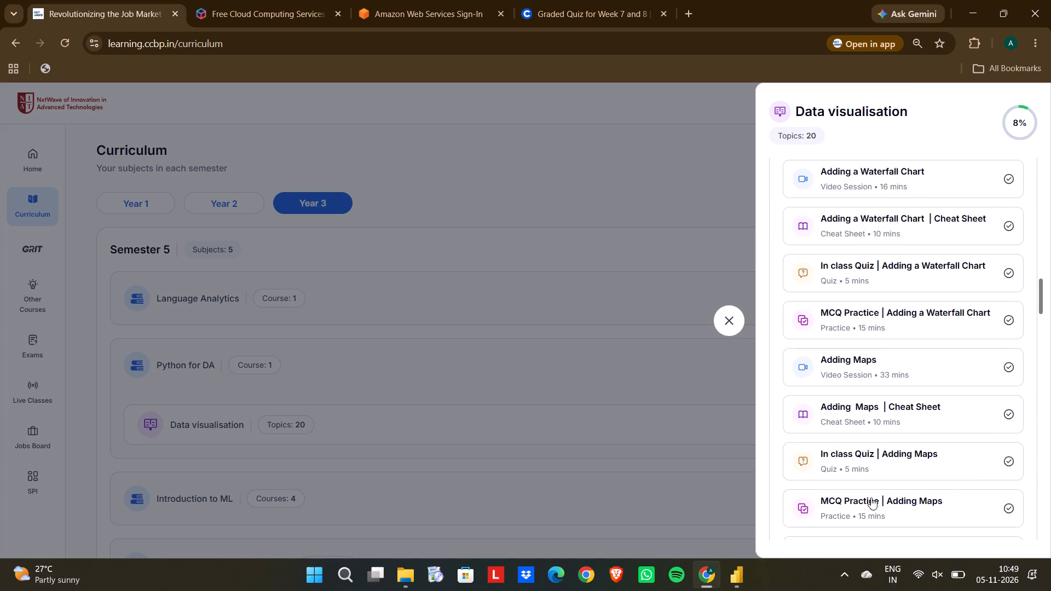
pyautogui.scroll(-5, 871, 497)
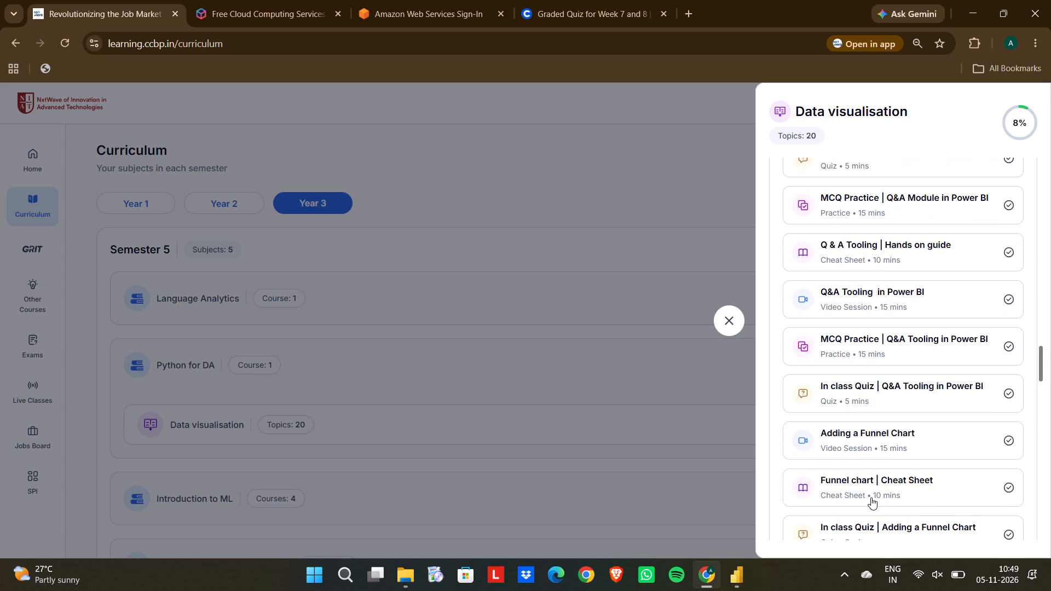
pyautogui.scroll(-4, 871, 497)
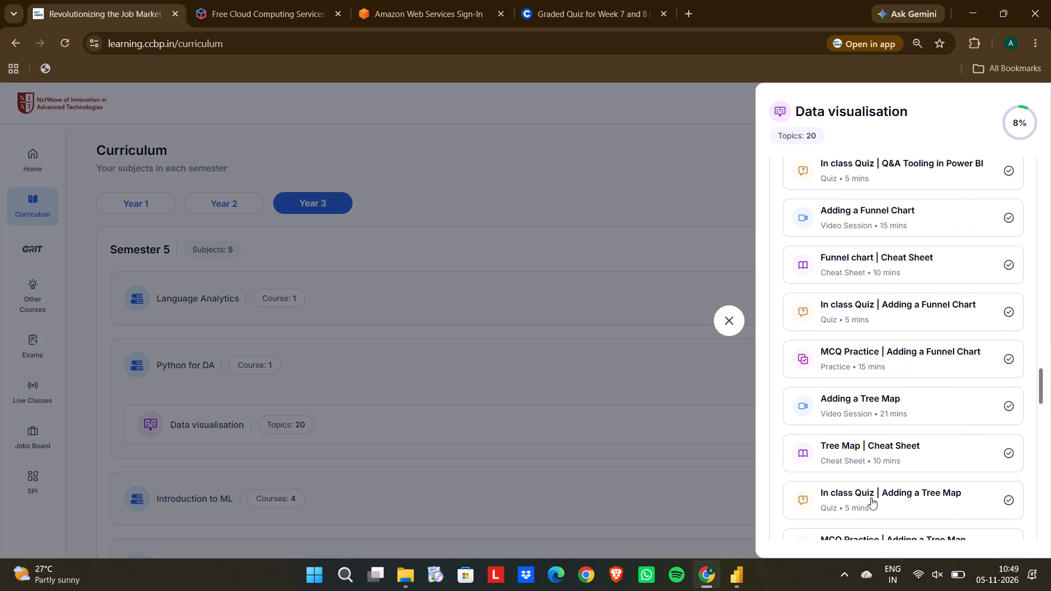
pyautogui.scroll(-3, 871, 497)
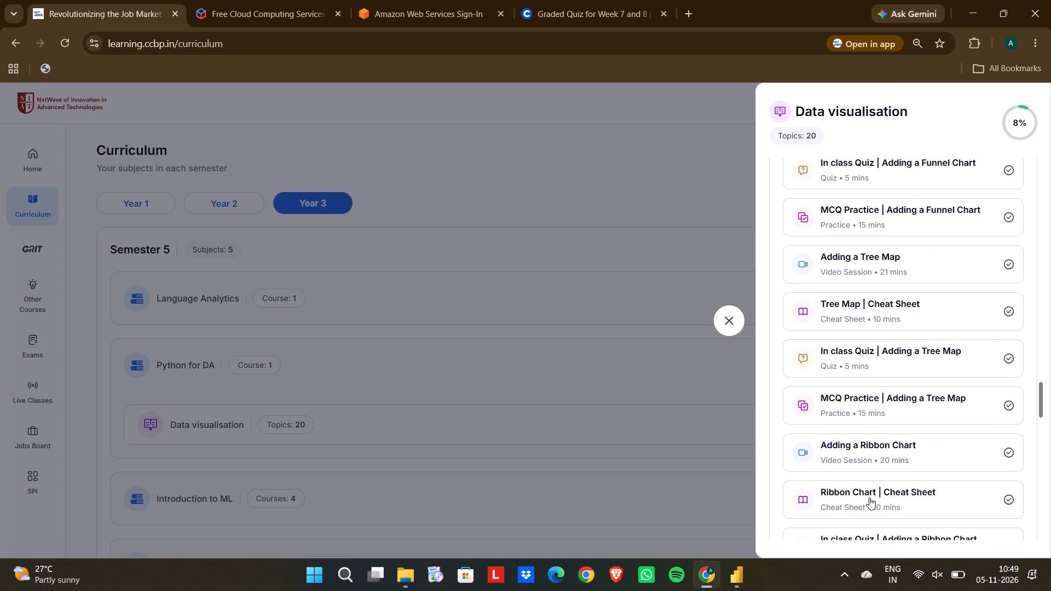
pyautogui.click(867, 499)
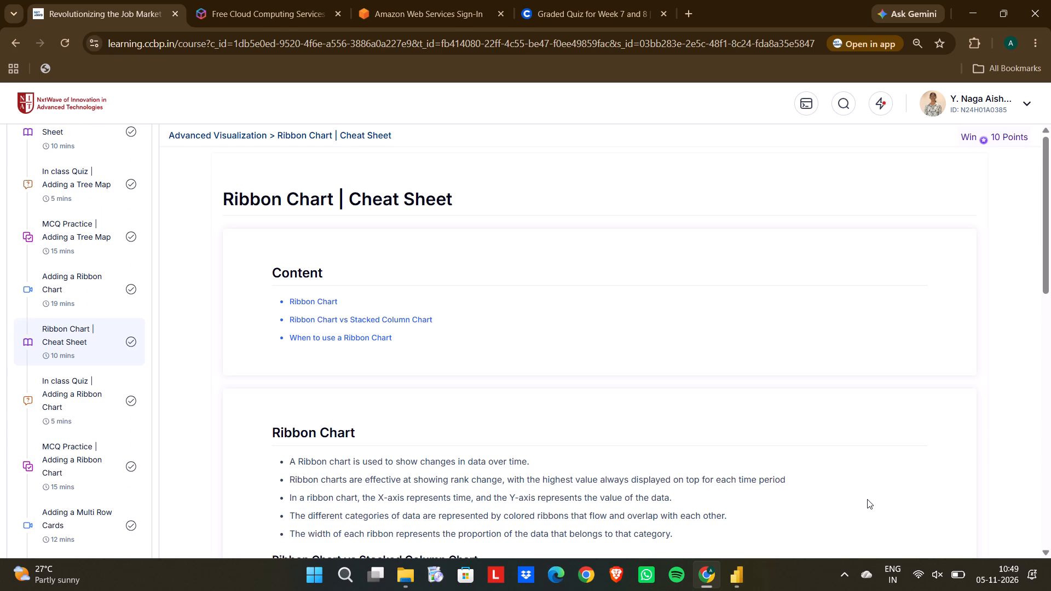
# Read the cheat sheet's sections on ribbon versus stacked column charts and when to use a ribbon chart.
pyautogui.scroll(-4, 867, 499)
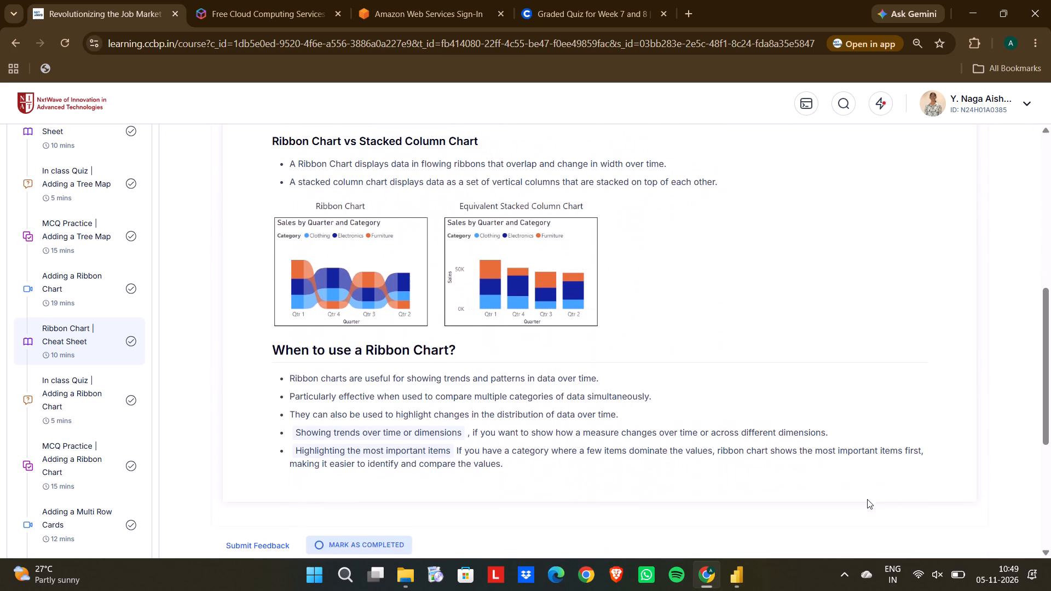
pyautogui.scroll(-1, 867, 499)
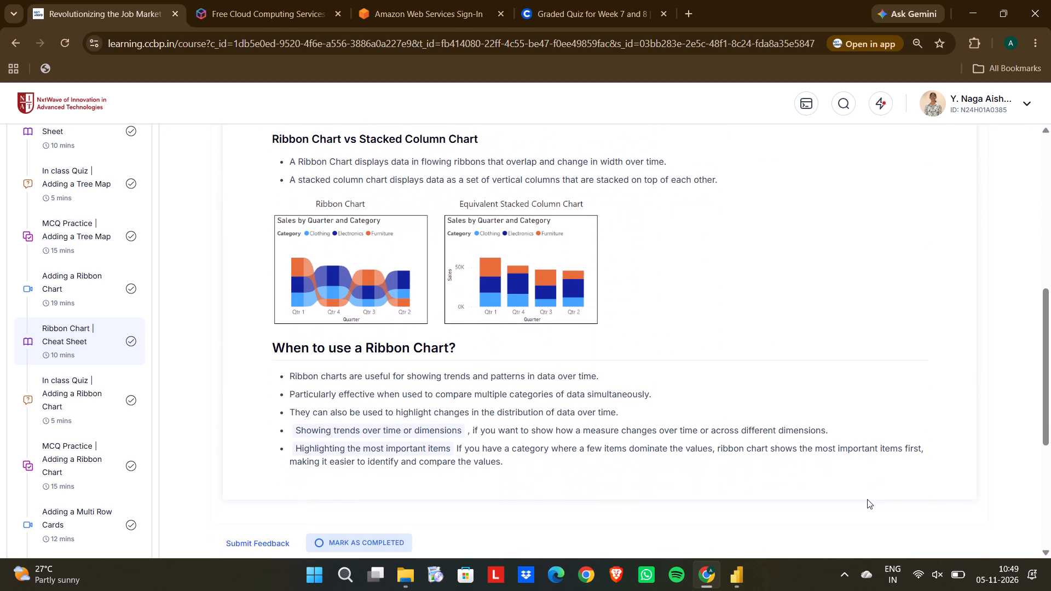
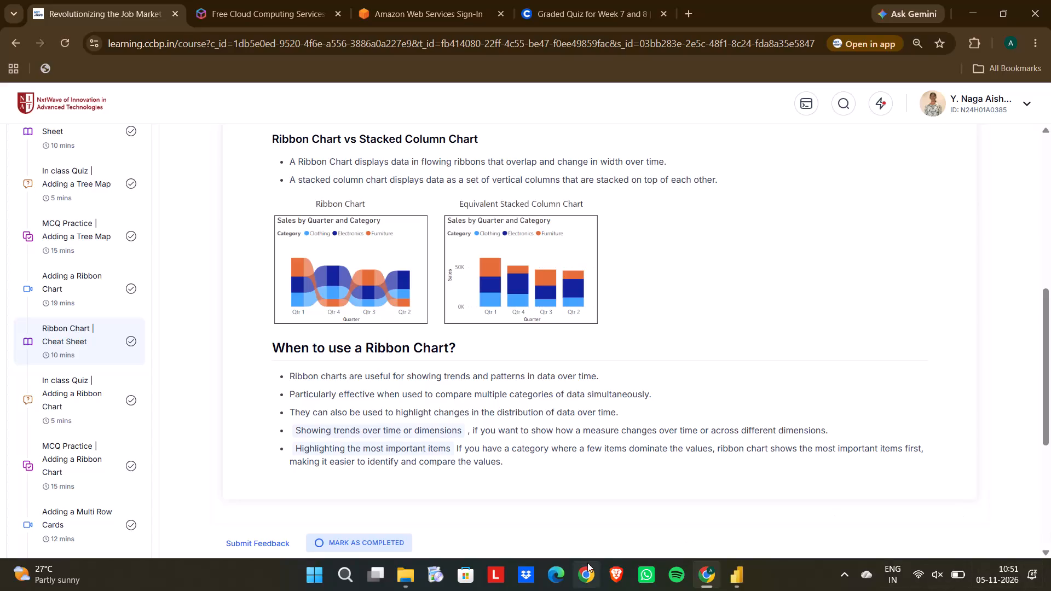
# Close the untitled Power BI Desktop window and switch to the Online store Dashboard report.
pyautogui.click(735, 571)
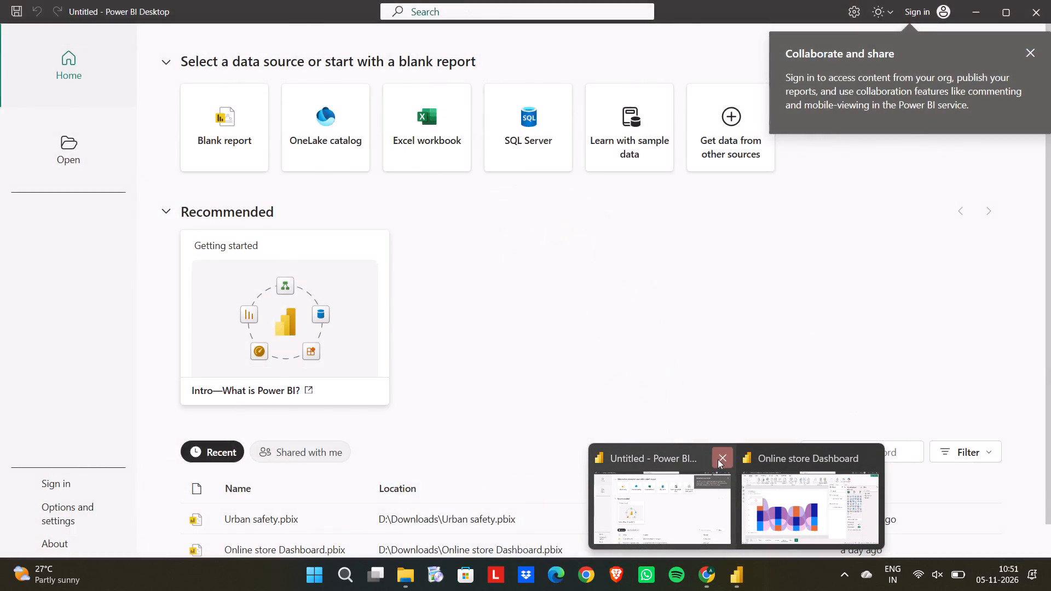
pyautogui.click(718, 457)
pyautogui.click(713, 491)
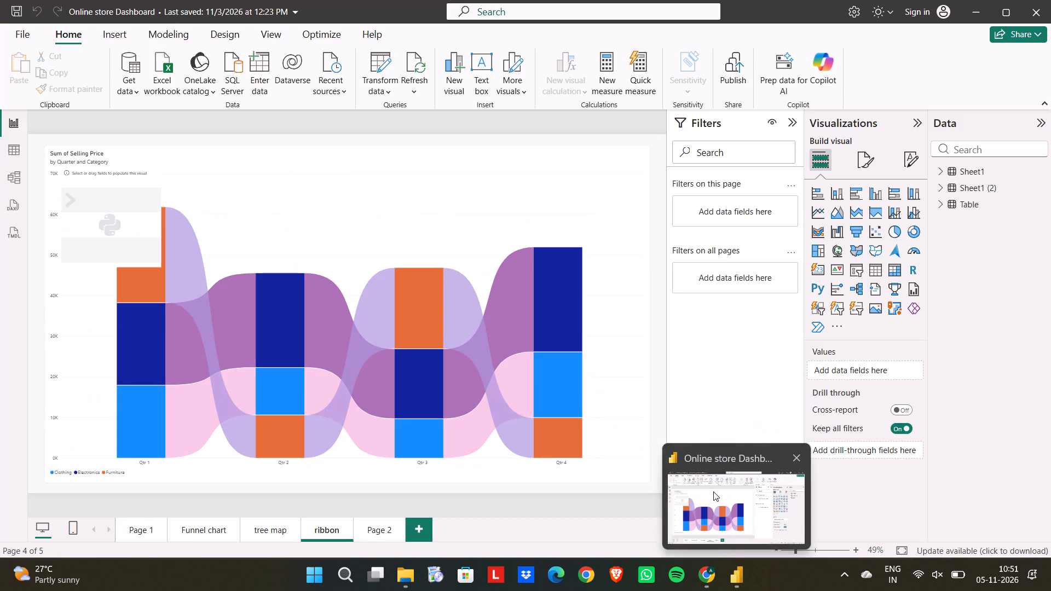
# Add a new page to the Online store Dashboard report and rename it kpi.
pyautogui.click(419, 528)
pyautogui.rightClick(420, 528)
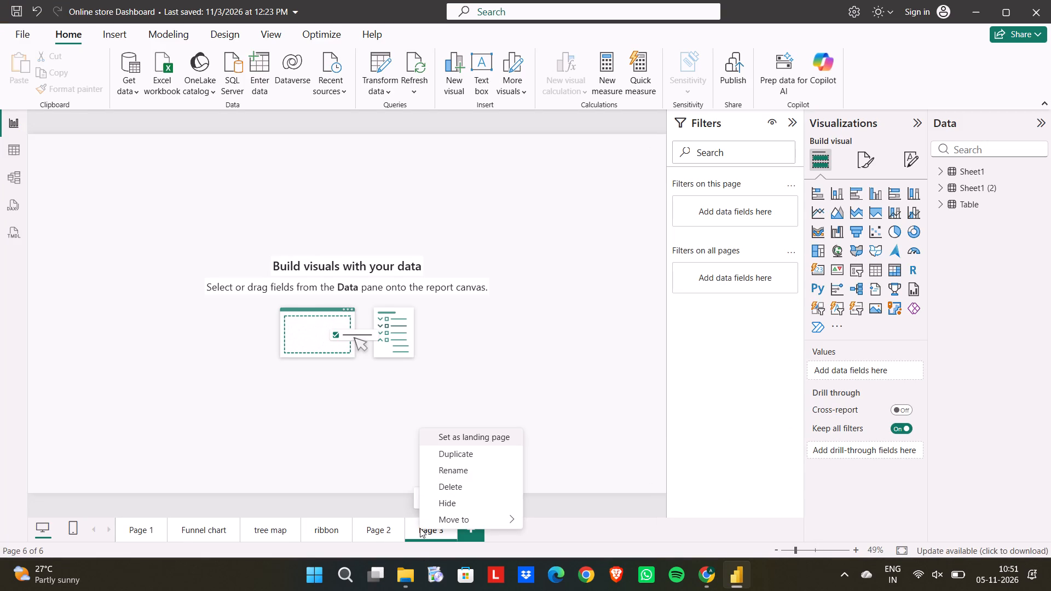
pyautogui.click(460, 464)
pyautogui.press('BackSpace')
pyautogui.press('BackSpace')
pyautogui.press('BackSpace')
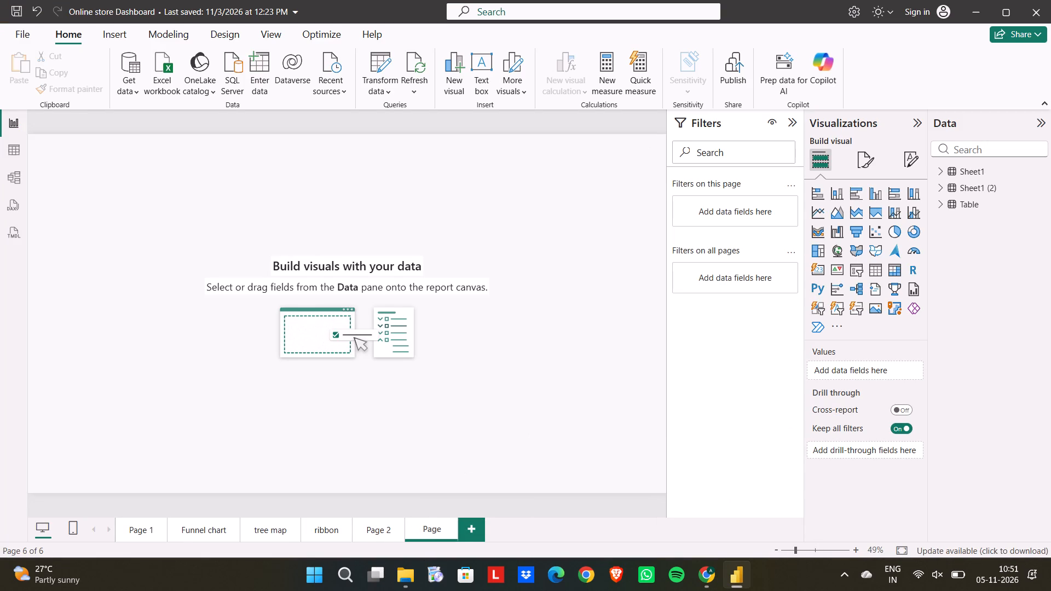
pyautogui.press('BackSpace')
pyautogui.press('BackSpace')
pyautogui.press('BackSpace')
pyautogui.write('ko')
pyautogui.press('BackSpace')
pyautogui.write('pi')
pyautogui.press('Return')
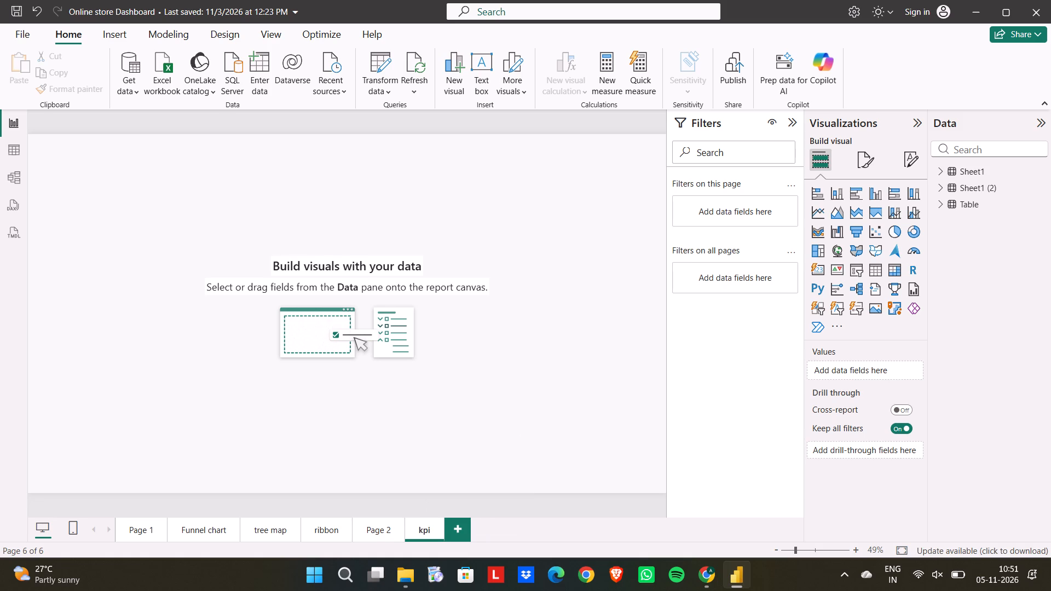
pyautogui.click(488, 409)
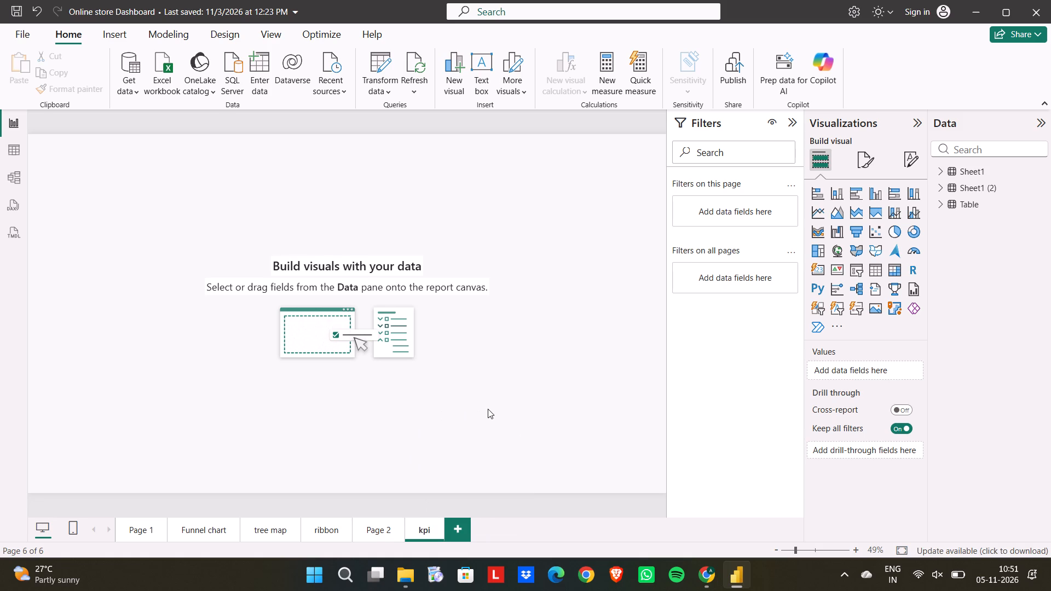
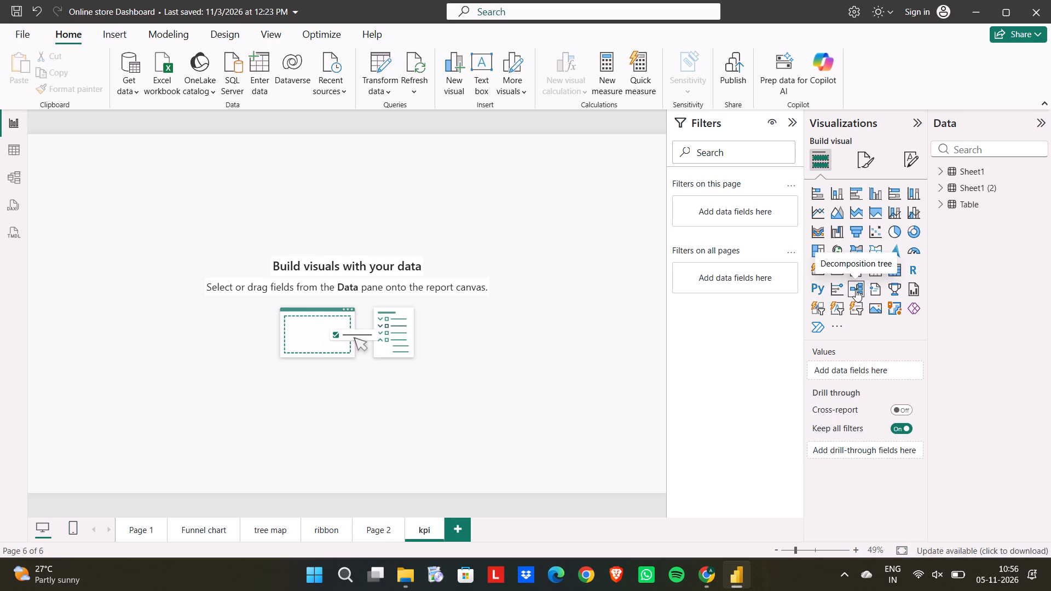
# Switch to the course site in Chrome and read the Key Performance Indicator (KPI) Visual cheat sheet, including the key elements.
pyautogui.hotkey('alt', 'Tab')
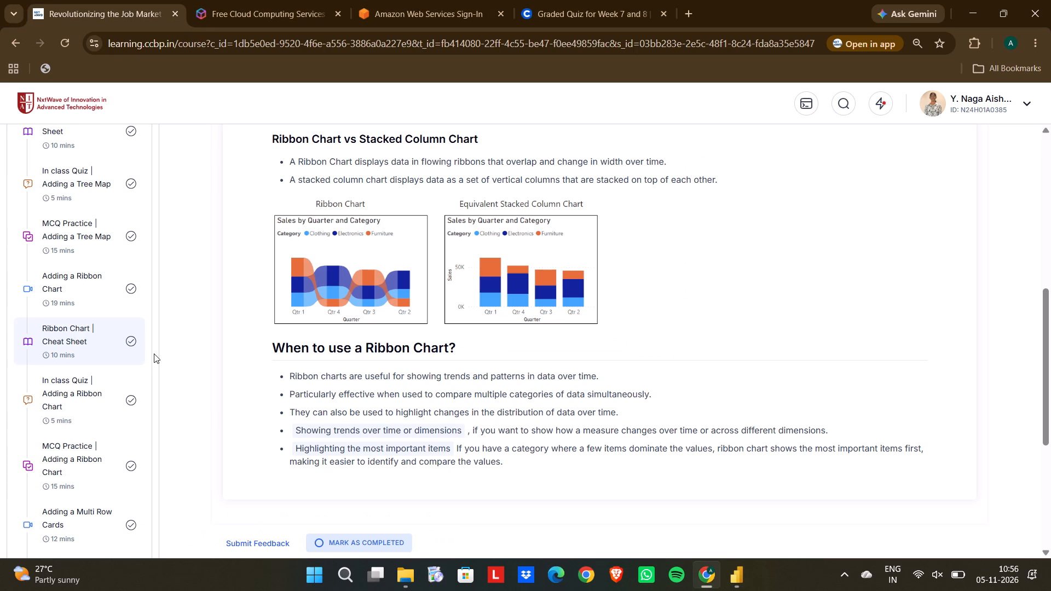
pyautogui.scroll(-2, 102, 408)
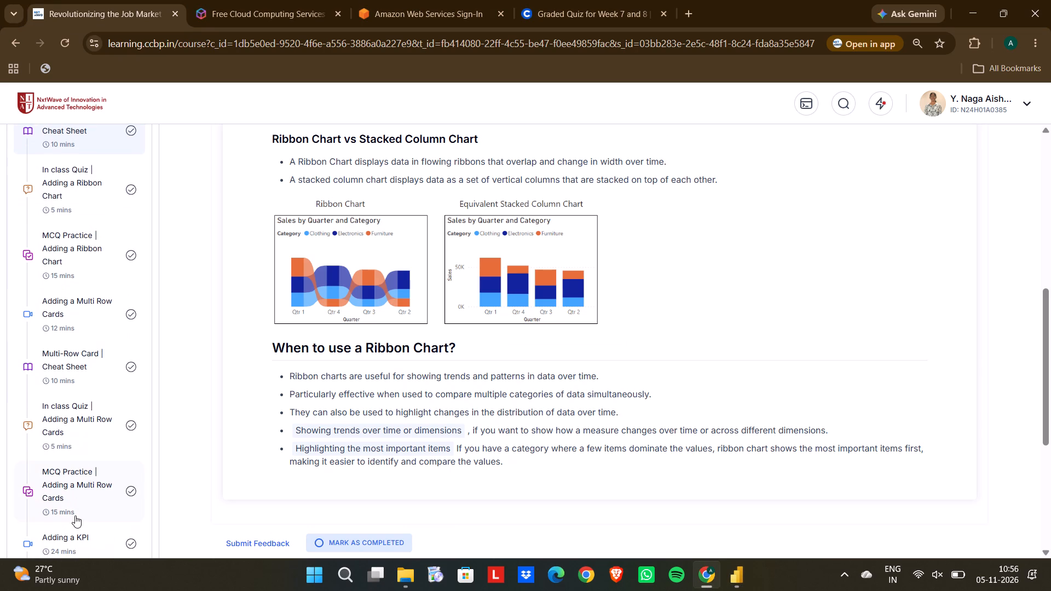
pyautogui.scroll(-1, 75, 515)
pyautogui.click(82, 505)
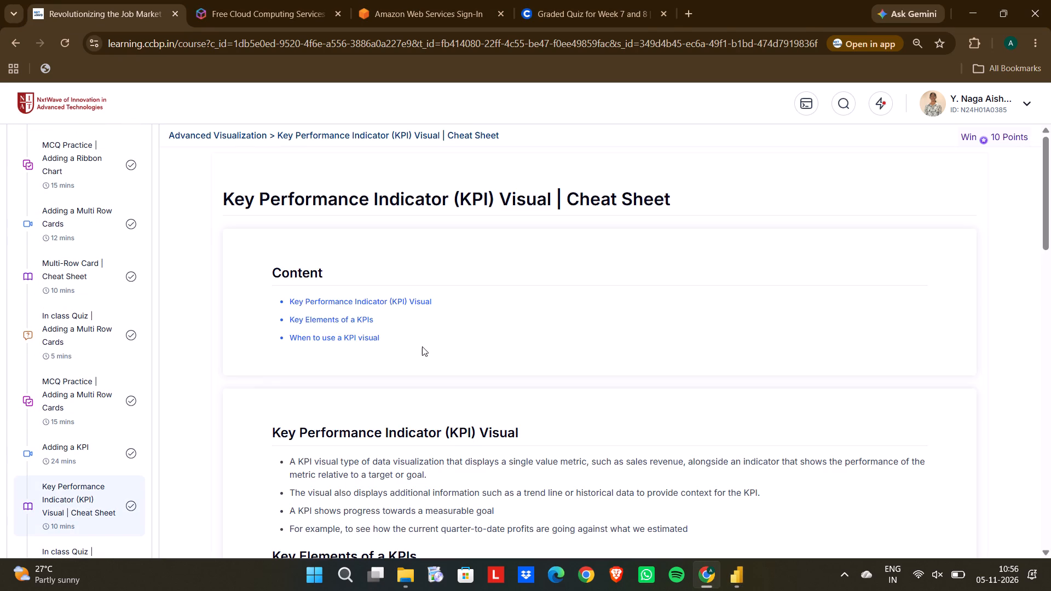
pyautogui.scroll(-5, 422, 346)
pyautogui.scroll(2, 422, 346)
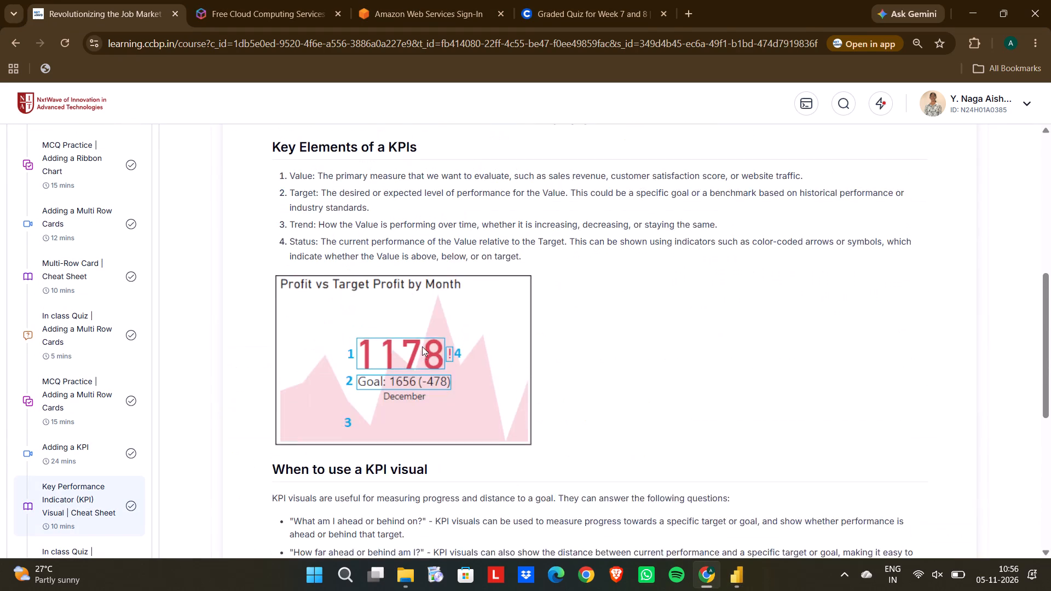
pyautogui.scroll(4, 422, 346)
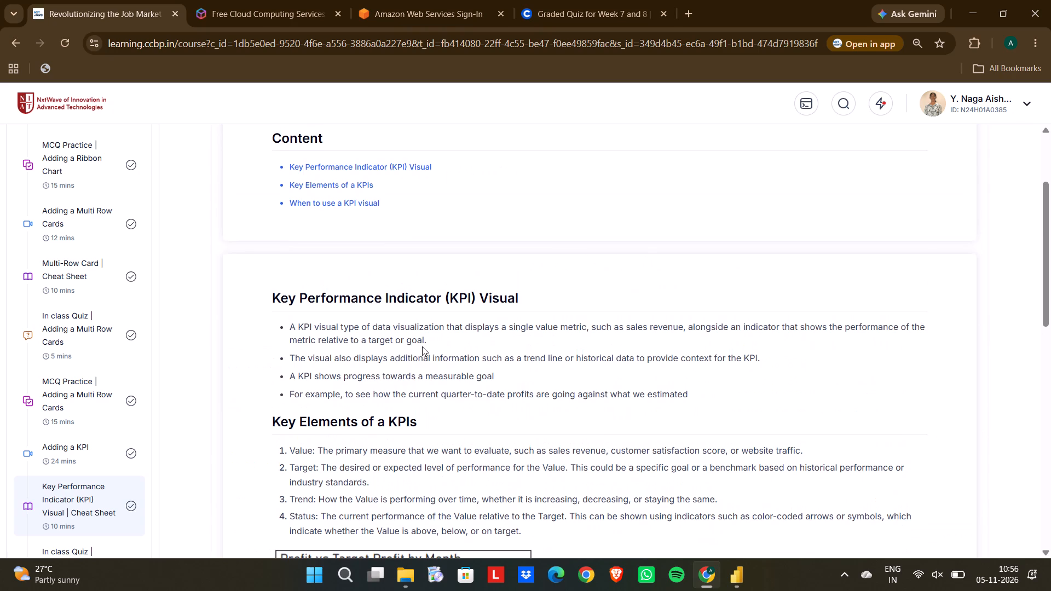
# Return to the Online store Dashboard report and add a KPI visual to the kpi page, enlarged to roughly twice its default size.
pyautogui.hotkey('alt', 'Tab')
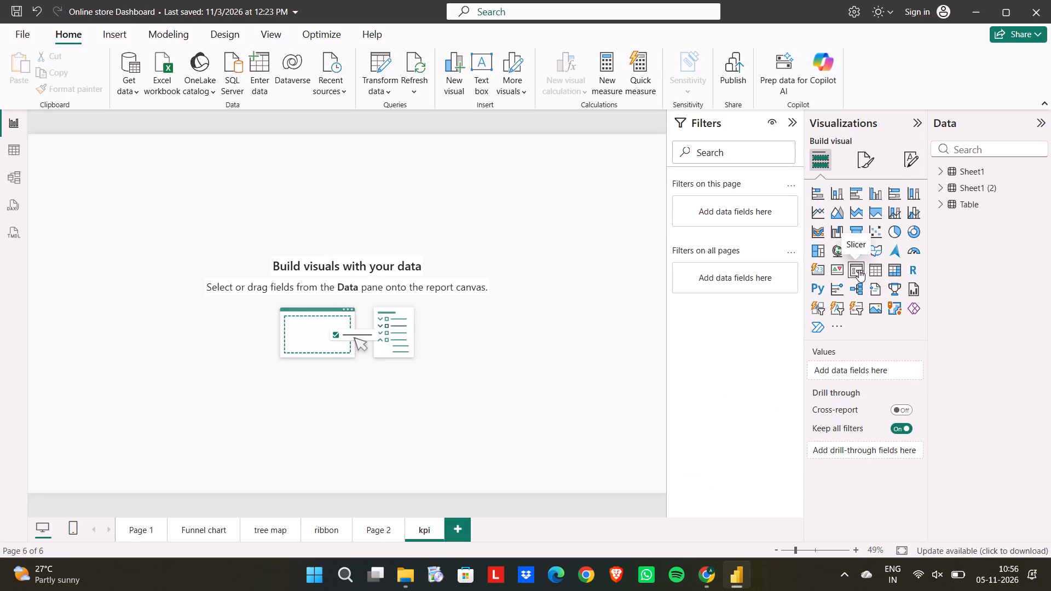
pyautogui.moveTo(841, 270); pyautogui.dragTo(596, 279)
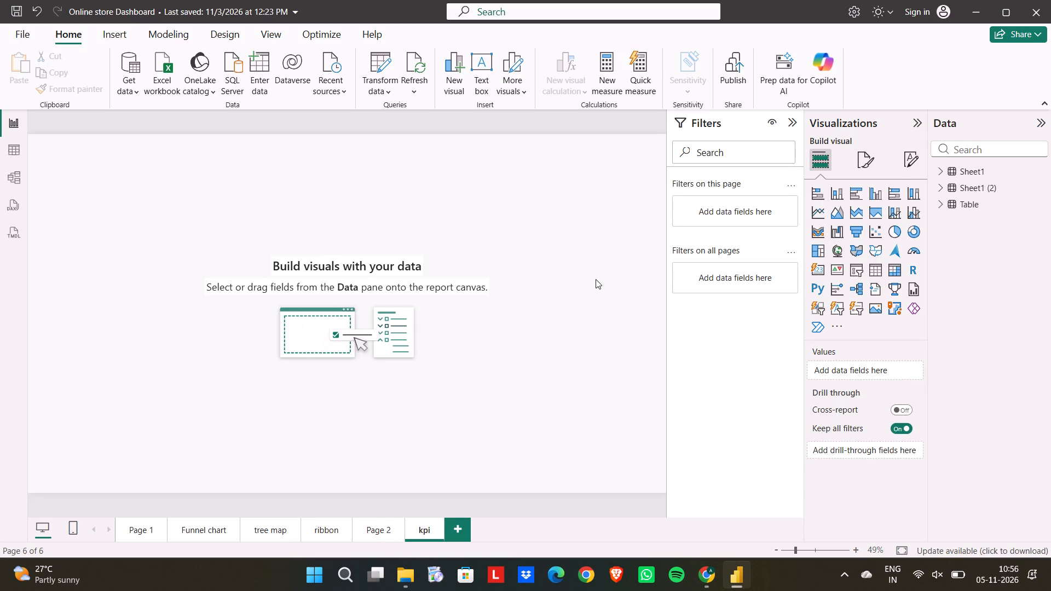
pyautogui.moveTo(596, 279); pyautogui.dragTo(436, 281)
pyautogui.click(436, 281)
pyautogui.click(841, 272)
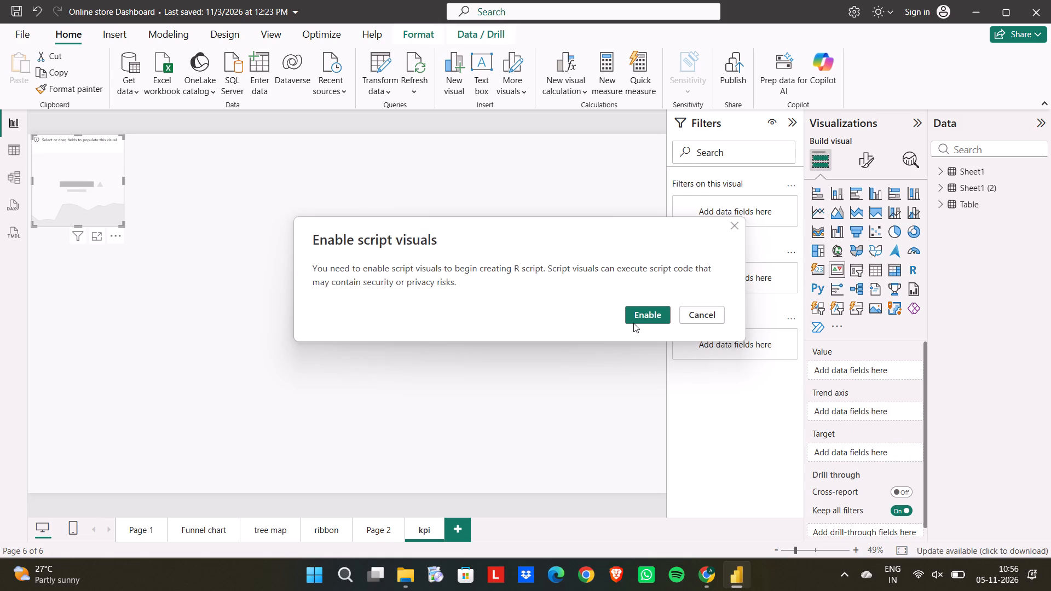
pyautogui.click(700, 320)
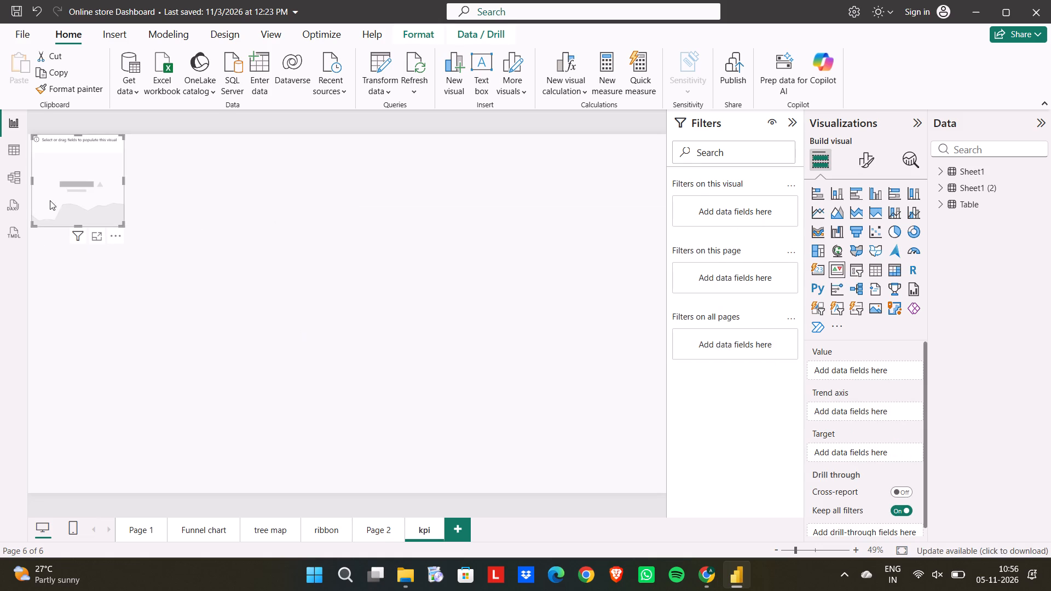
pyautogui.moveTo(123, 228); pyautogui.dragTo(116, 222)
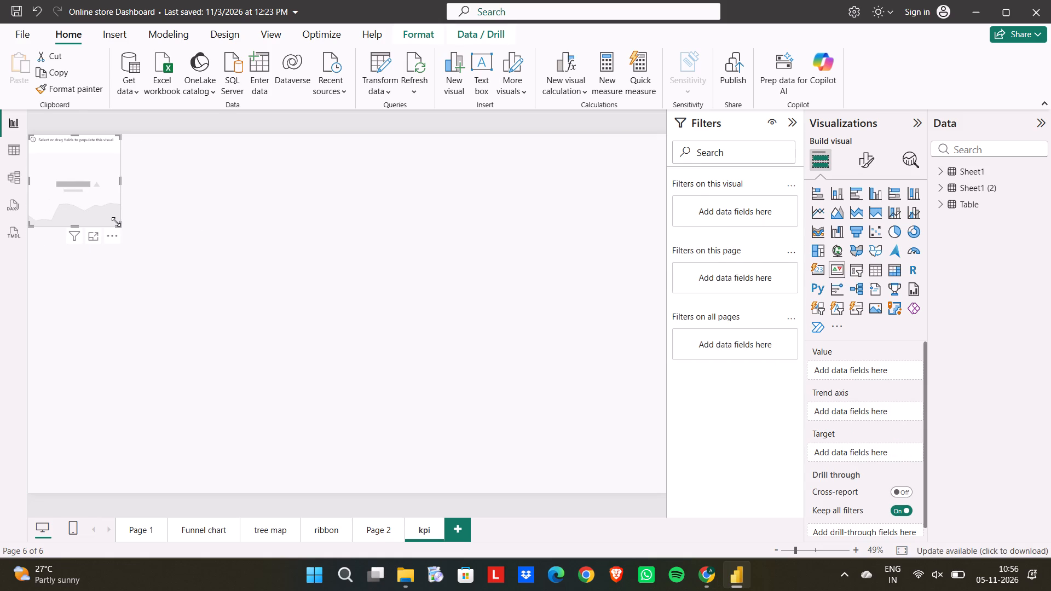
pyautogui.moveTo(116, 222); pyautogui.dragTo(231, 308)
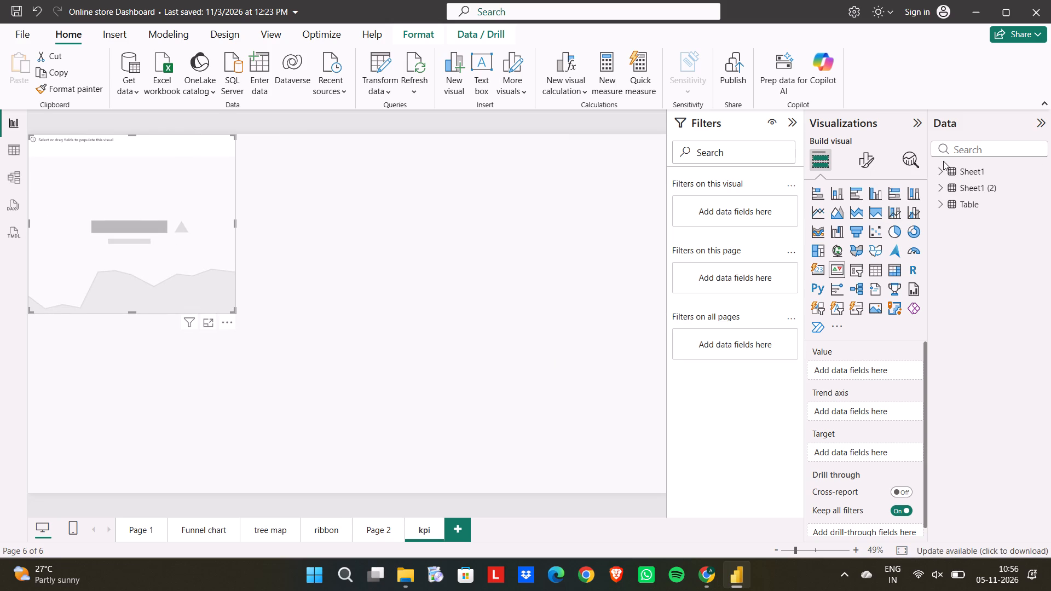
# Assign Profit from Sheet1 as the KPI visual's value and the Order Date hierarchy's Month as its trend axis.
pyautogui.click(939, 169)
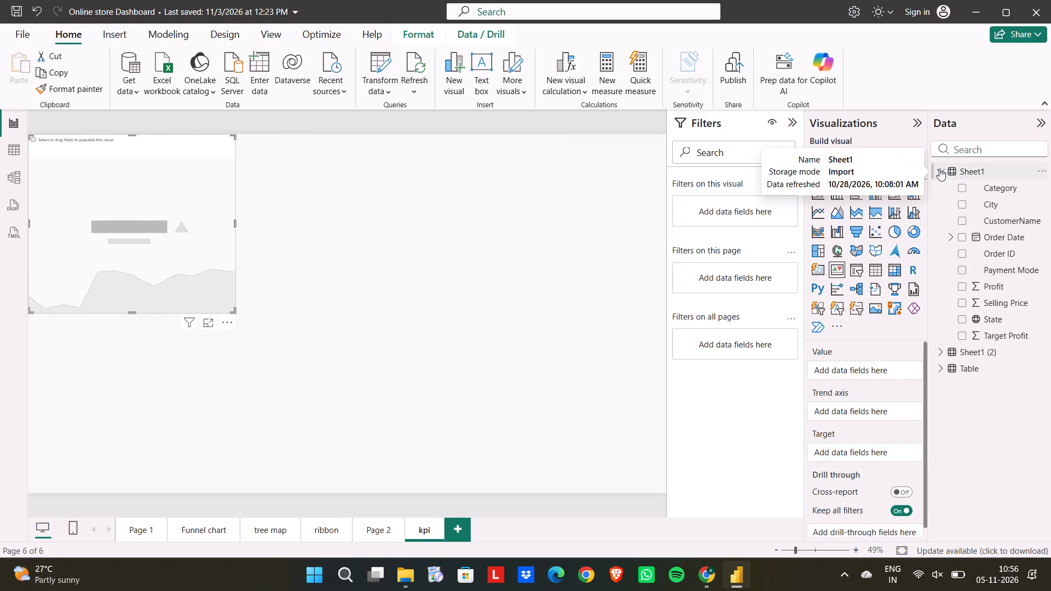
pyautogui.click(950, 236)
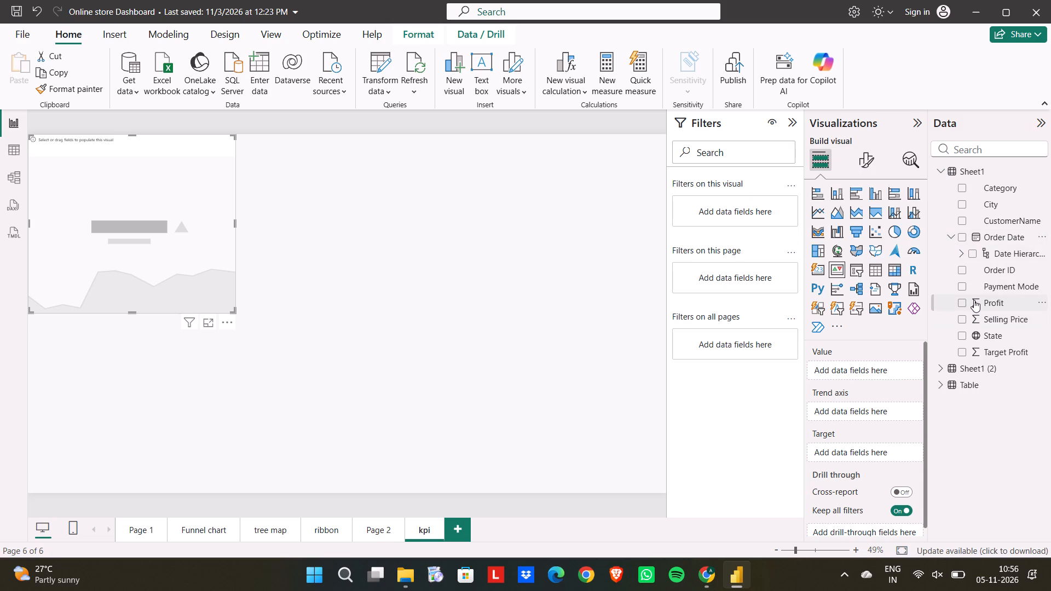
pyautogui.moveTo(974, 300); pyautogui.dragTo(848, 368)
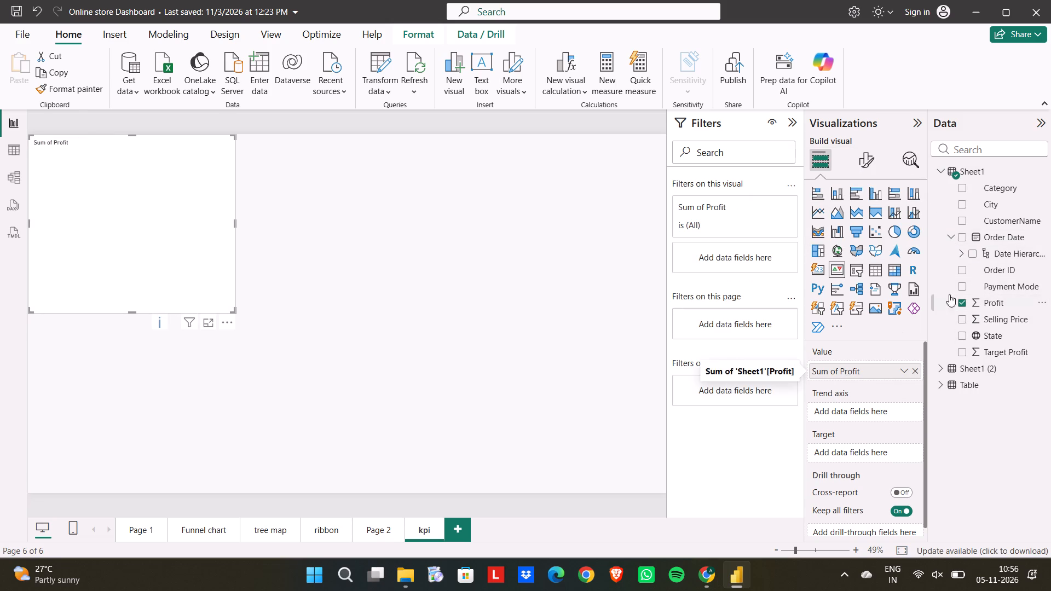
pyautogui.click(961, 255)
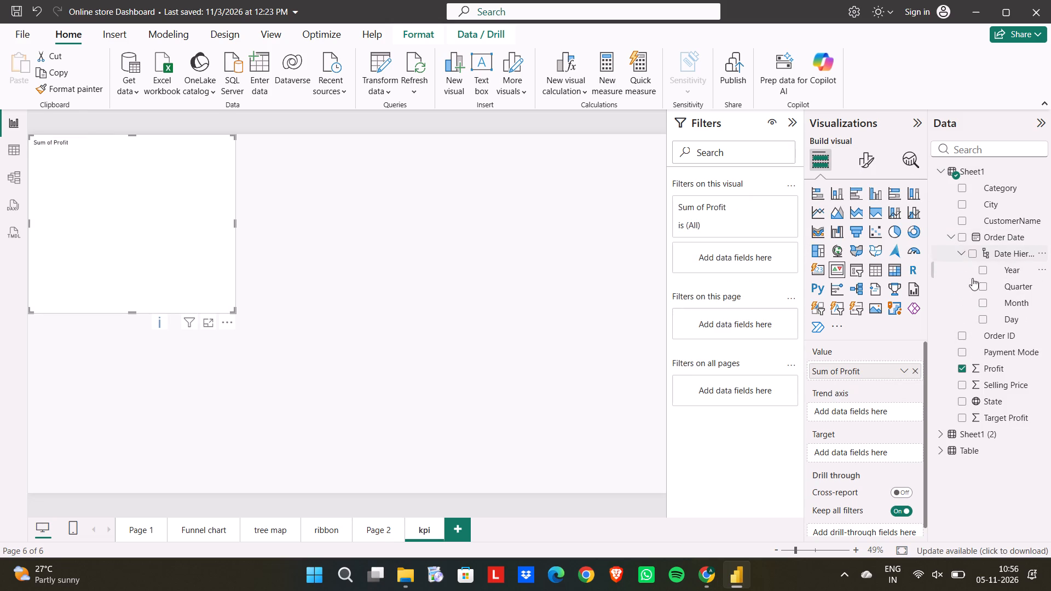
pyautogui.moveTo(992, 304); pyautogui.dragTo(855, 412)
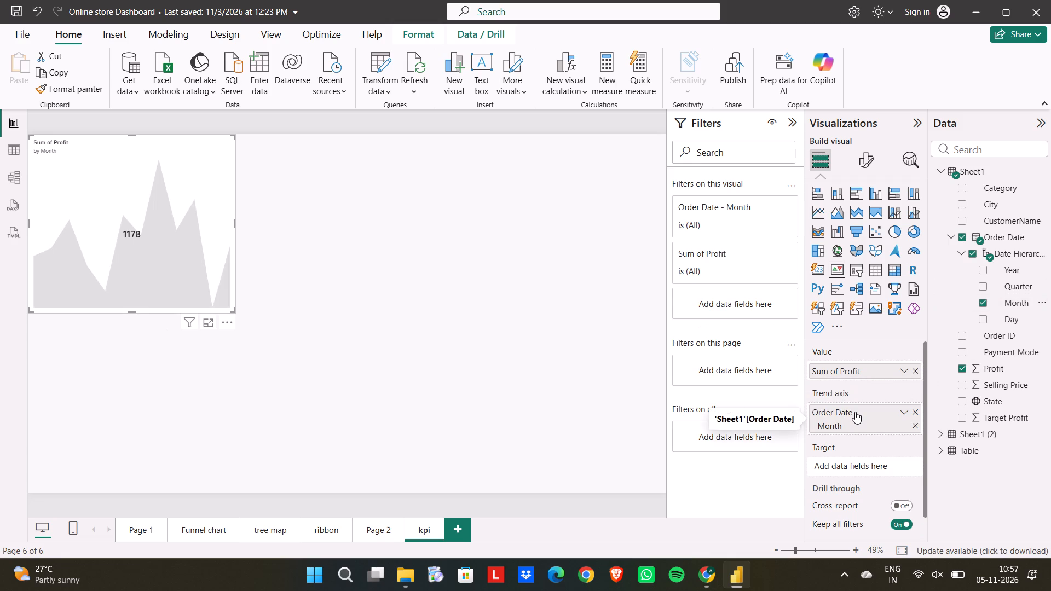
# Launch the Kuro app from the recent Windows searches.
pyautogui.click(345, 571)
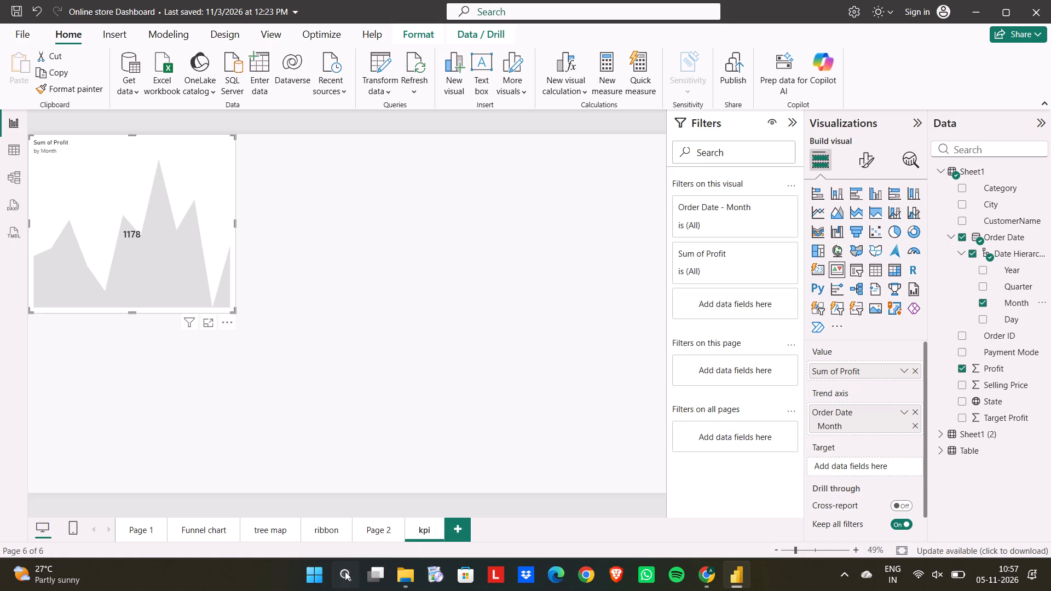
pyautogui.click(372, 379)
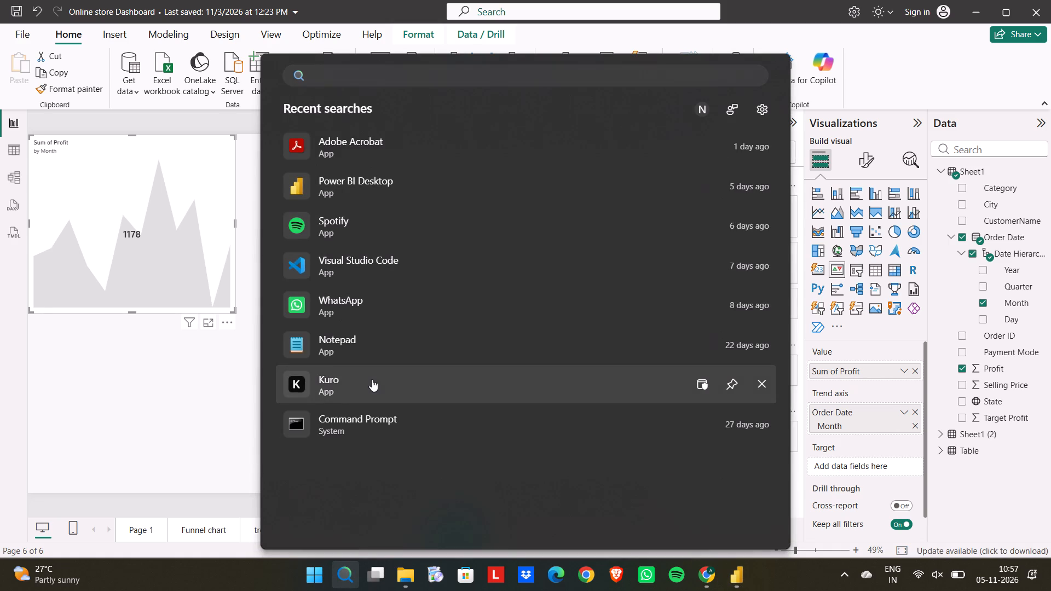
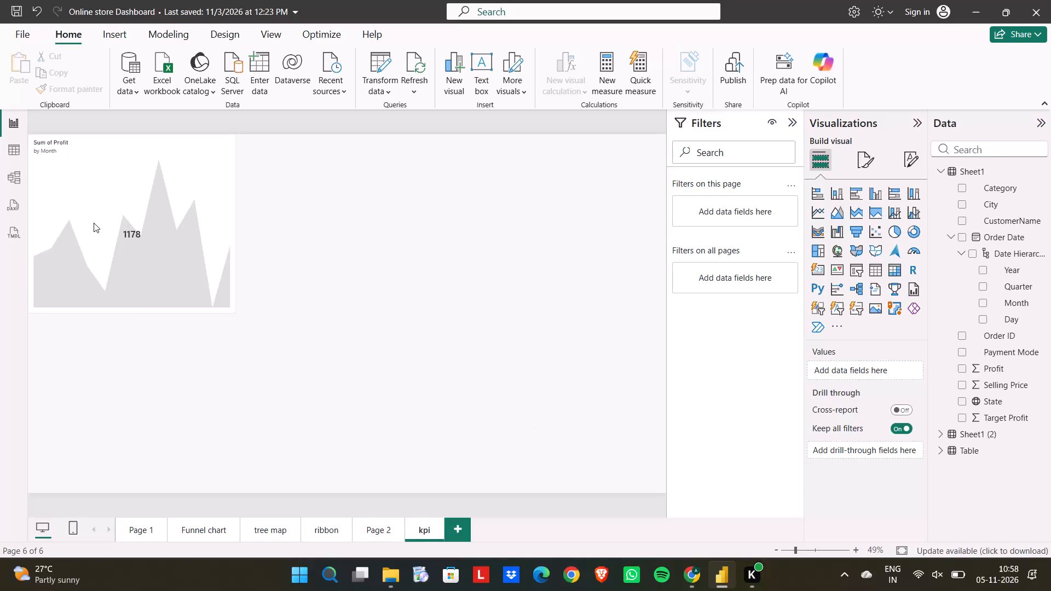
# Assign Target Profit from Sheet1 as the target of the KPI visual on the kpi page.
pyautogui.click(87, 205)
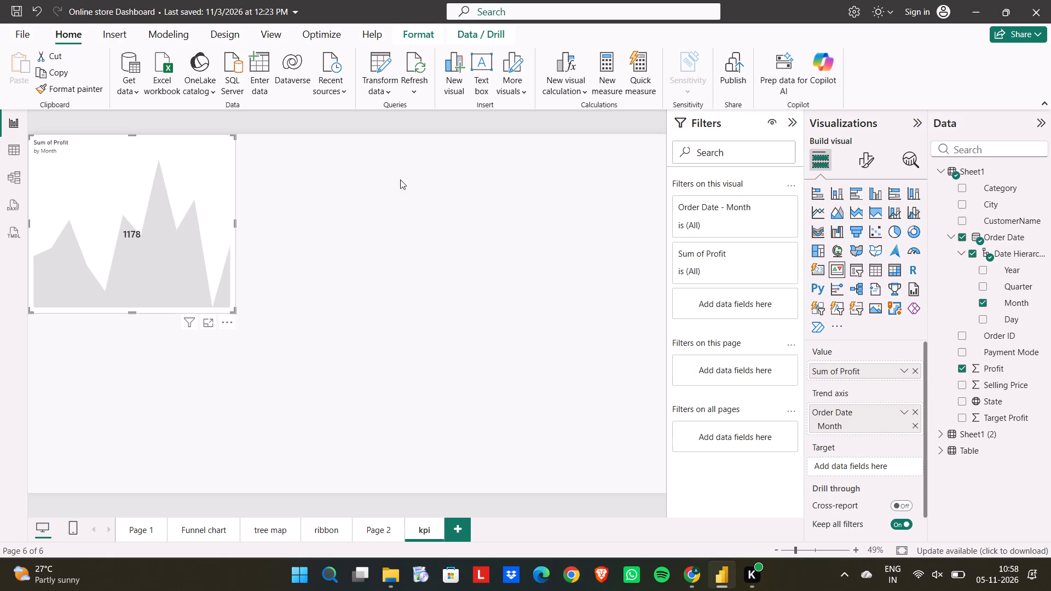
pyautogui.moveTo(992, 415); pyautogui.dragTo(871, 456)
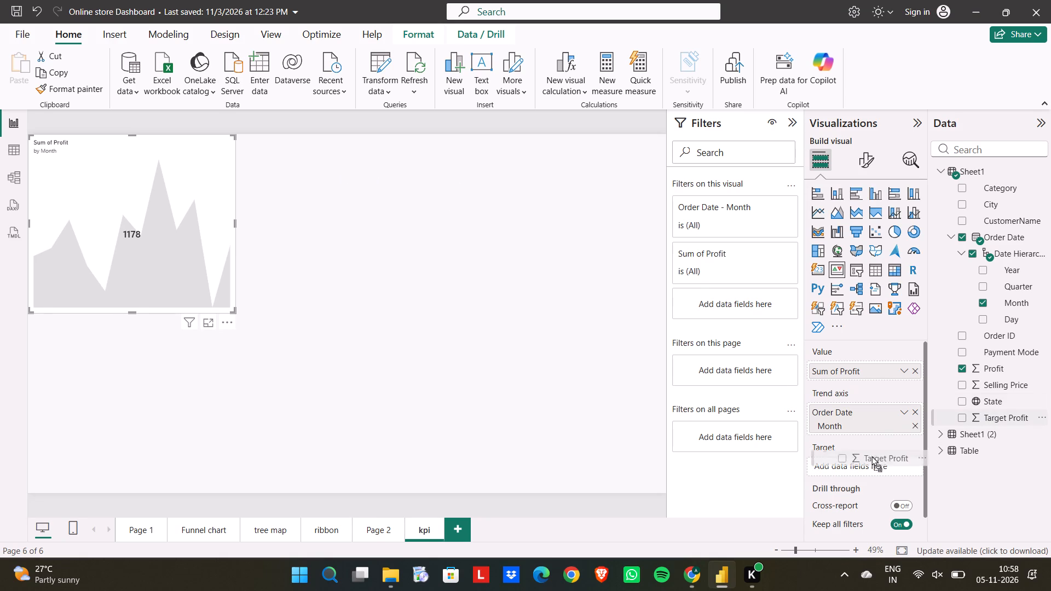
pyautogui.moveTo(871, 456); pyautogui.dragTo(862, 460)
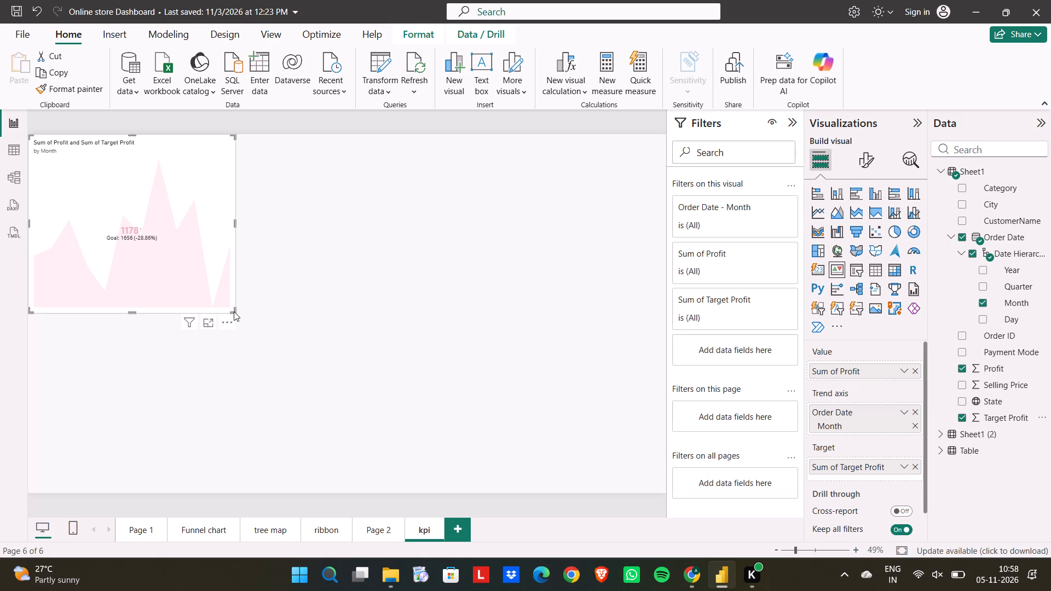
# Enlarge the KPI visual to about twice its width and nearly twice its height, and move it toward the page's horizontal centre.
pyautogui.moveTo(232, 310); pyautogui.dragTo(445, 464)
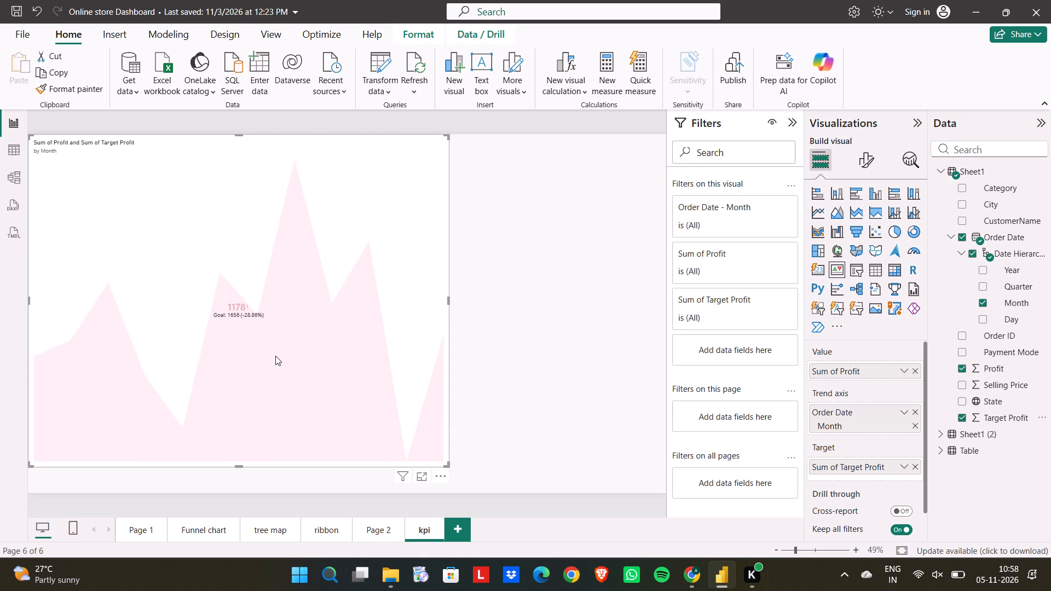
pyautogui.moveTo(278, 352); pyautogui.dragTo(344, 345)
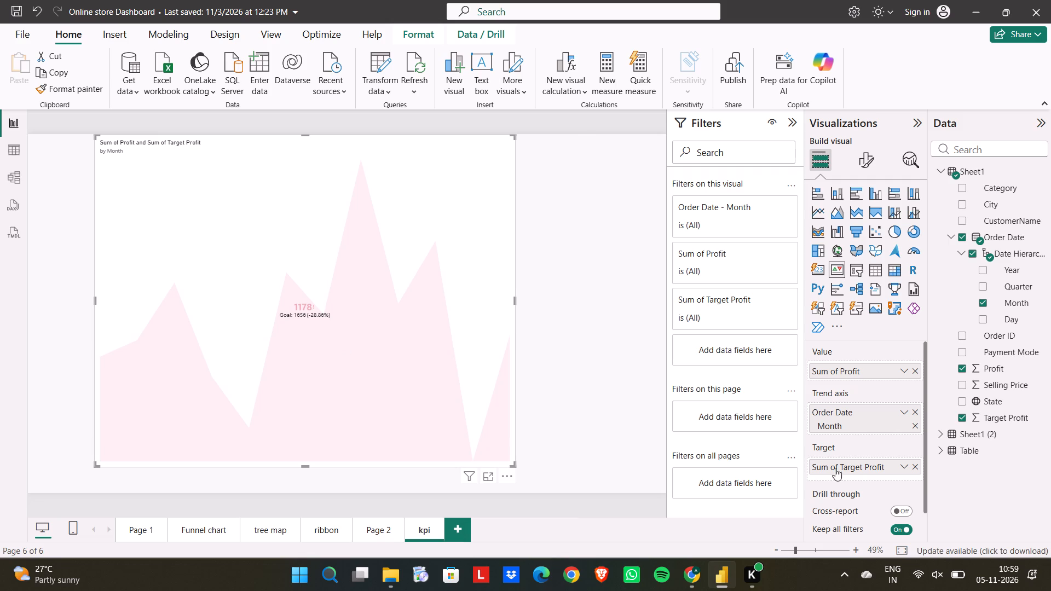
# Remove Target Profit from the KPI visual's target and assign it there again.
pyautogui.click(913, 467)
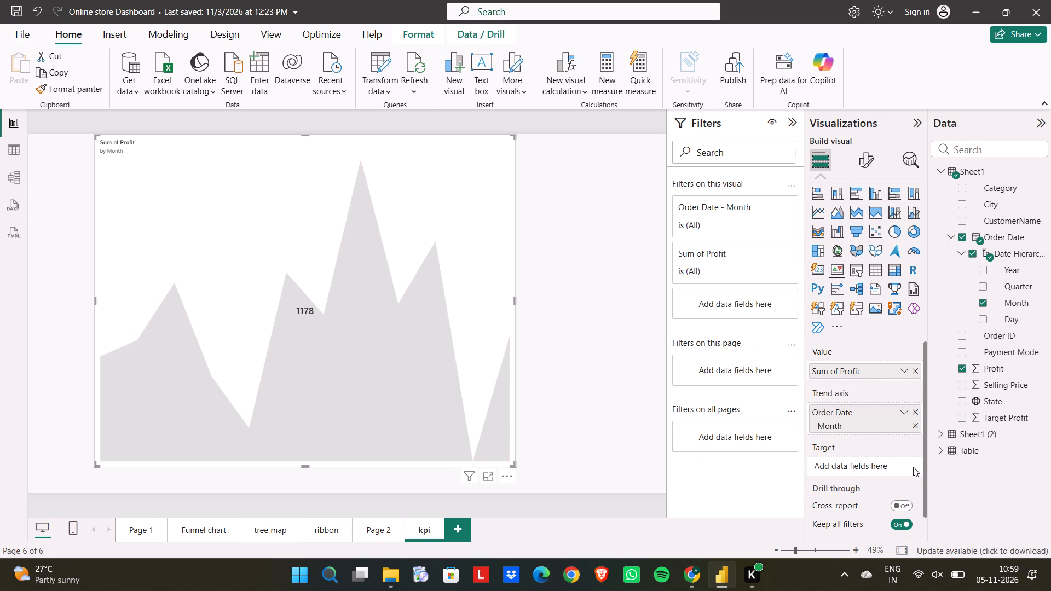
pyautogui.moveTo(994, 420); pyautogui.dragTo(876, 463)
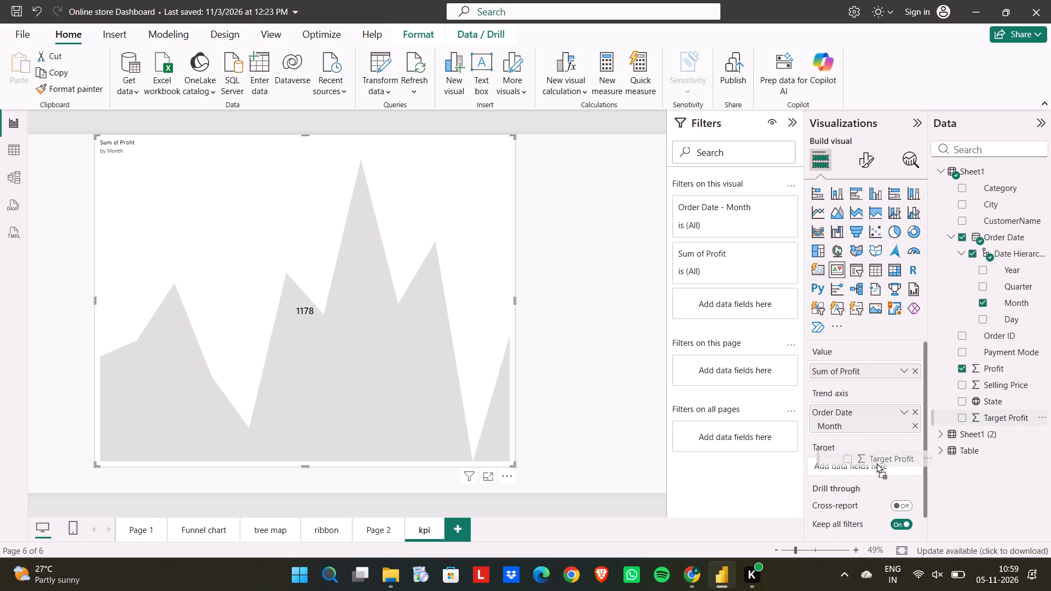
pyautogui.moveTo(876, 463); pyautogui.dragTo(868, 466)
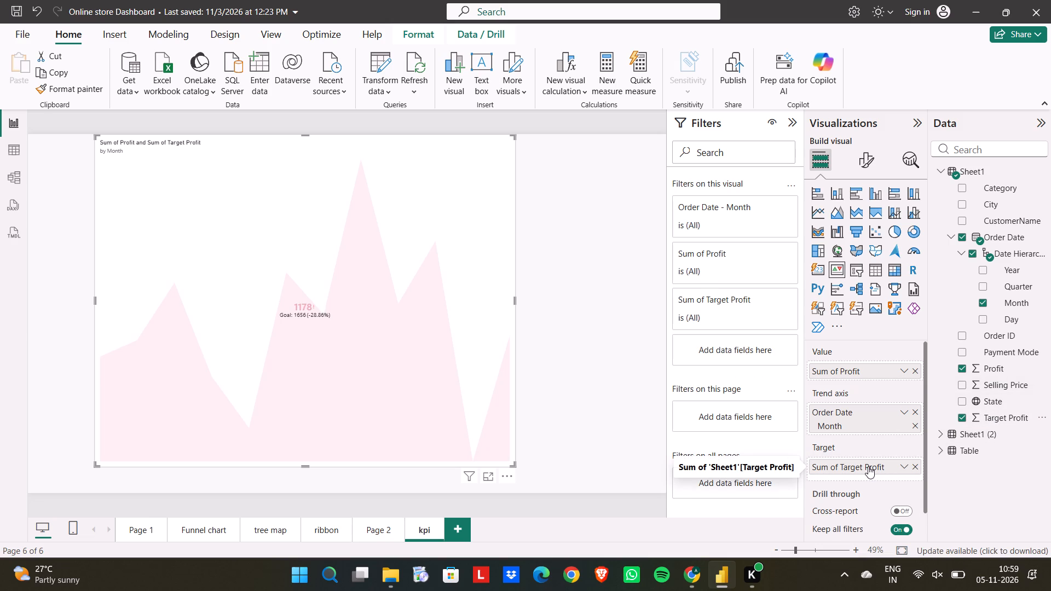
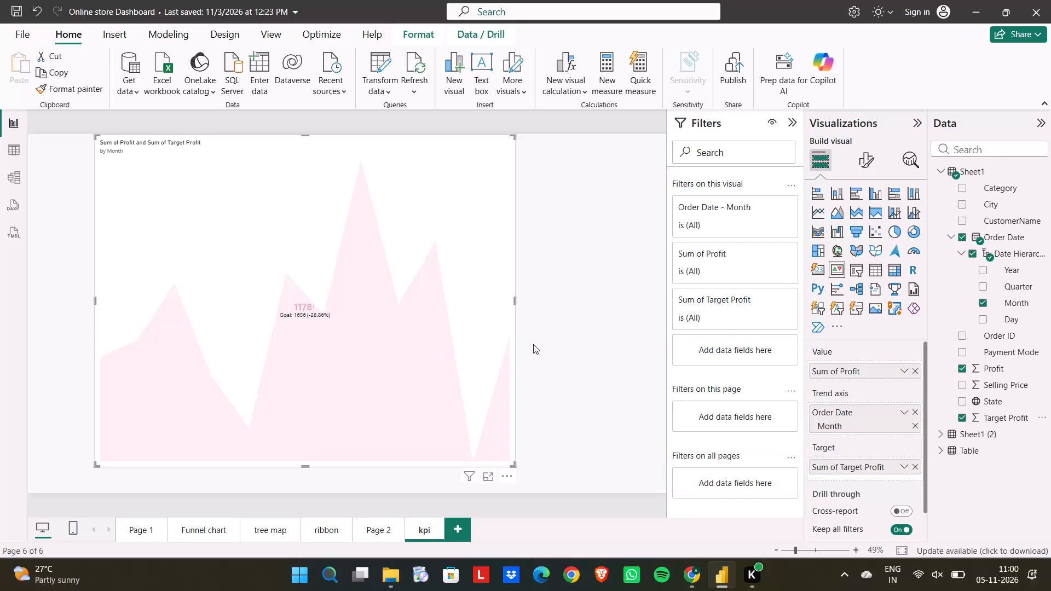
# Set the callout value's font size on the KPI visual to 51.
pyautogui.click(862, 156)
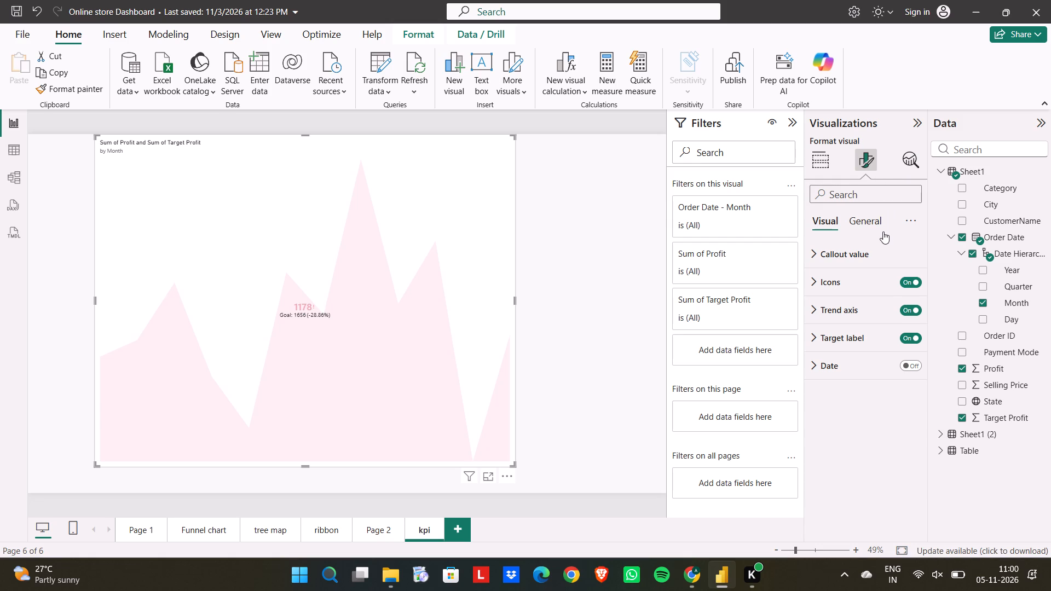
pyautogui.click(875, 264)
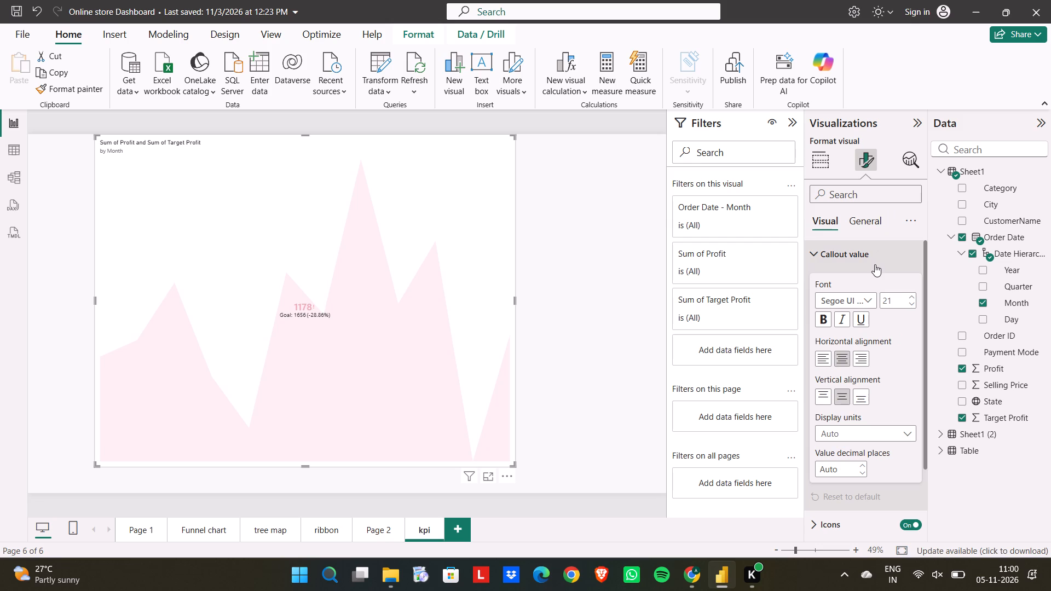
pyautogui.tripleClick(911, 297)
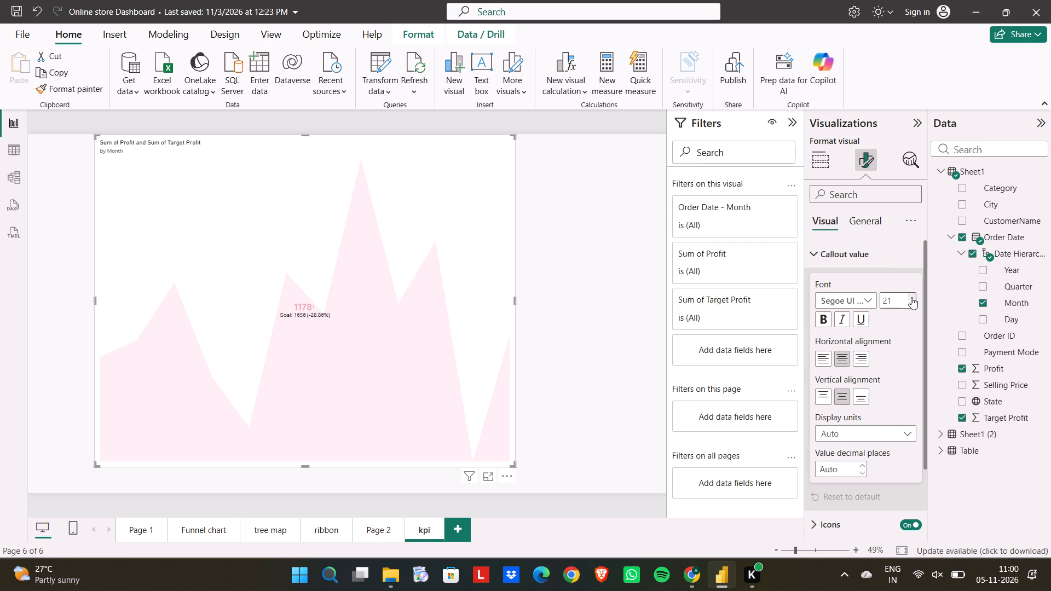
pyautogui.tripleClick(911, 297)
pyautogui.tripleClick(911, 297)
pyautogui.doubleClick(911, 297)
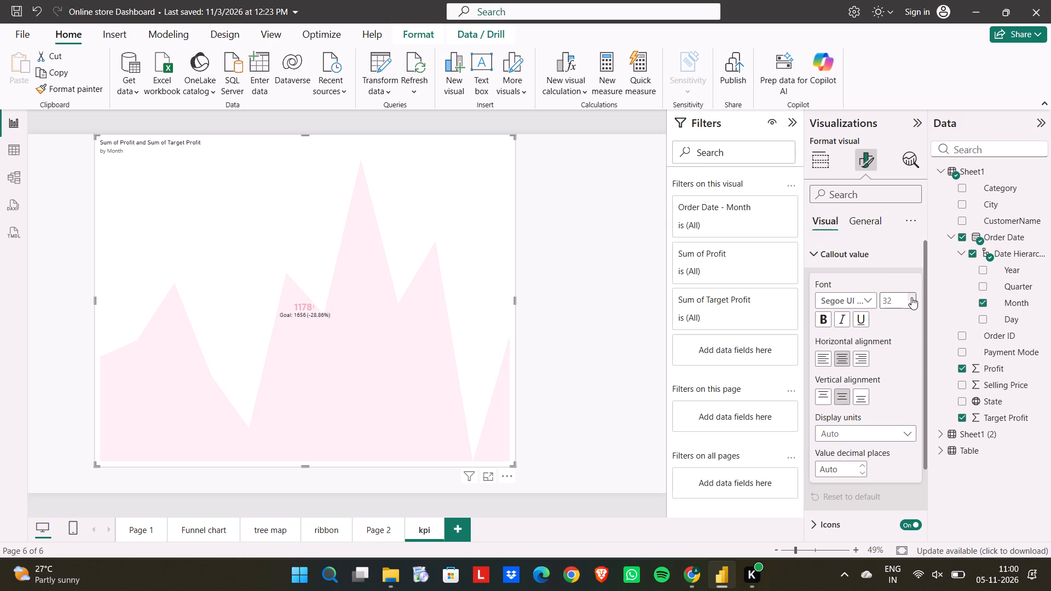
pyautogui.tripleClick(911, 297)
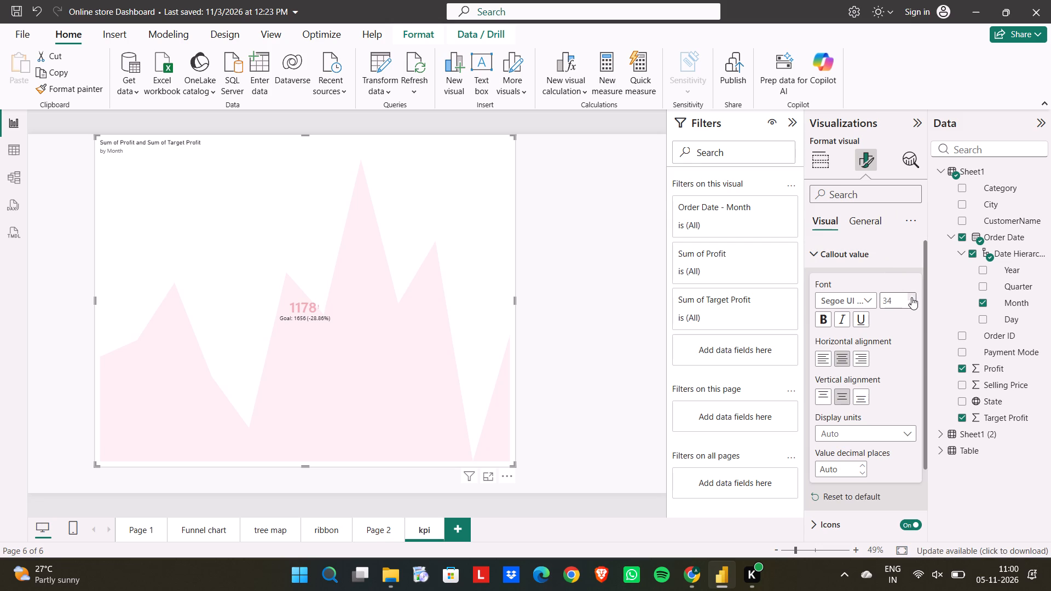
pyautogui.tripleClick(911, 297)
pyautogui.tripleClick(911, 297)
pyautogui.tripleClick(911, 297)
pyautogui.tripleClick(911, 297)
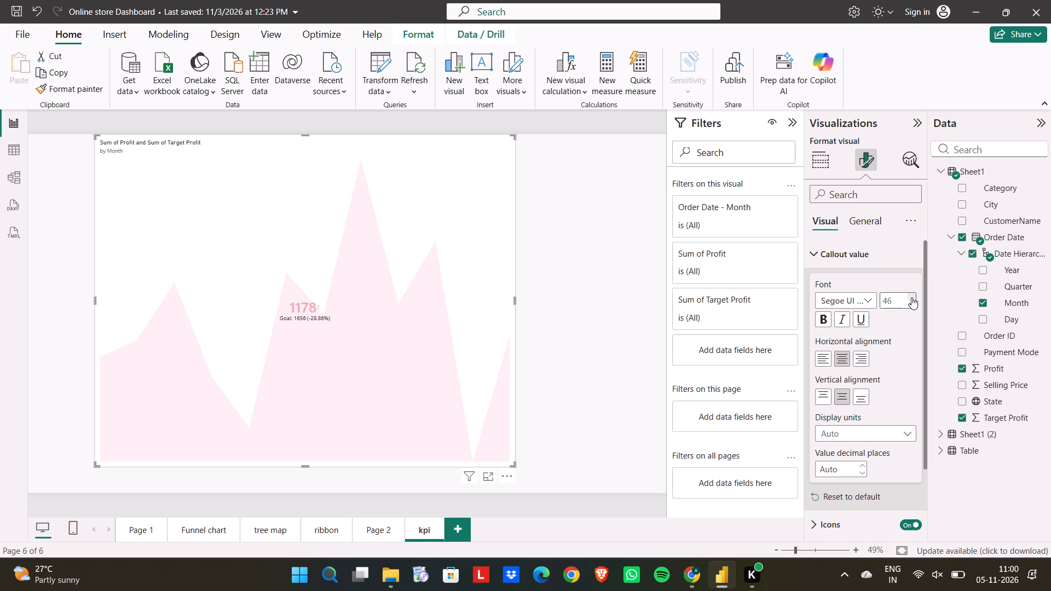
pyautogui.tripleClick(911, 297)
pyautogui.click(911, 297)
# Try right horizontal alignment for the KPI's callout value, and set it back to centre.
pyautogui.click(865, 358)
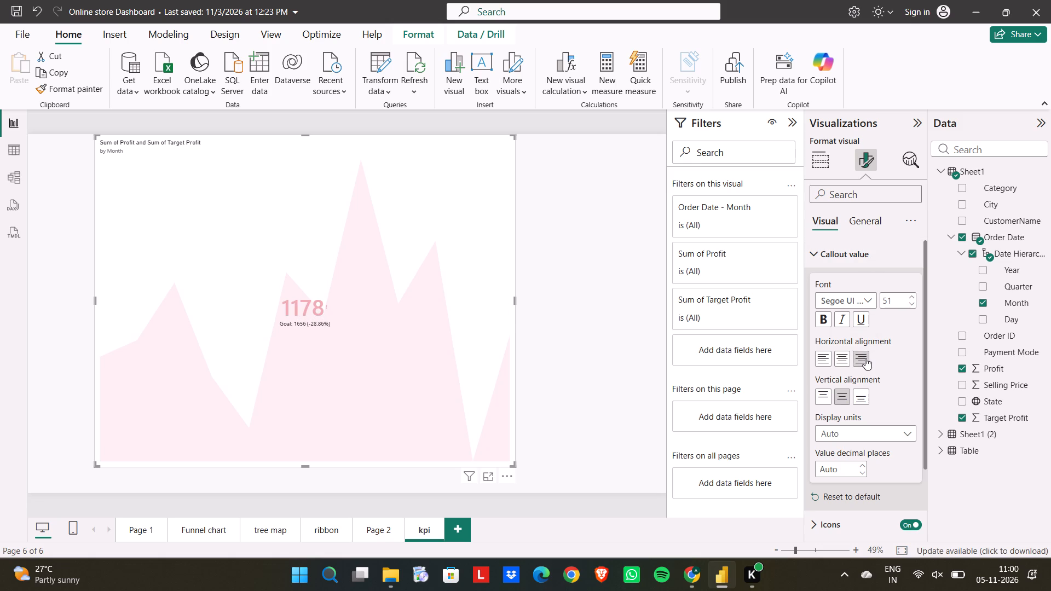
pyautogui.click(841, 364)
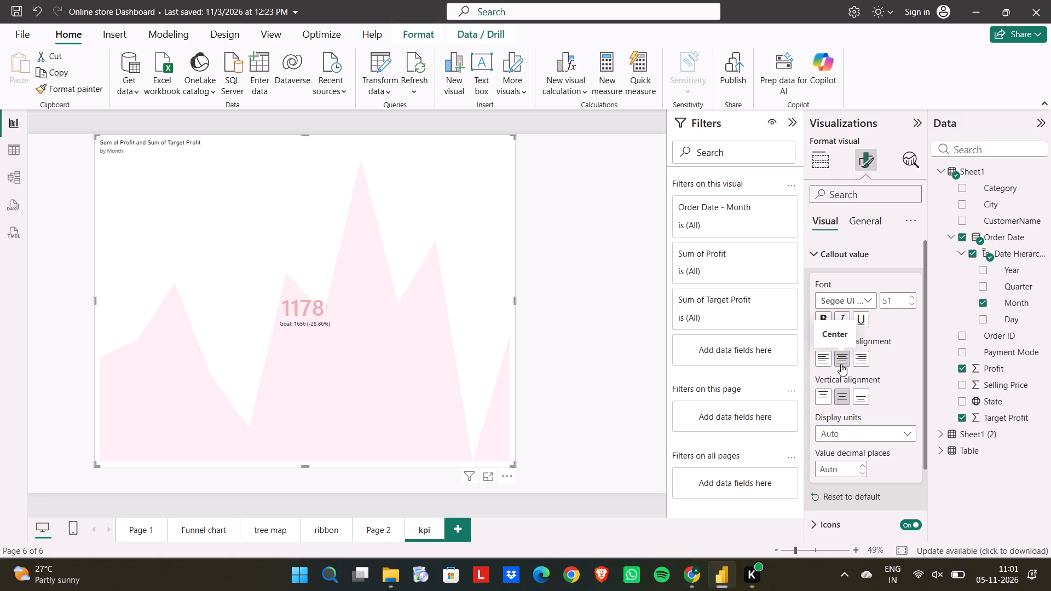
# Examine the KPI visual's display unit choices, icon size, and trend axis direction, colour and transparency settings.
pyautogui.click(864, 435)
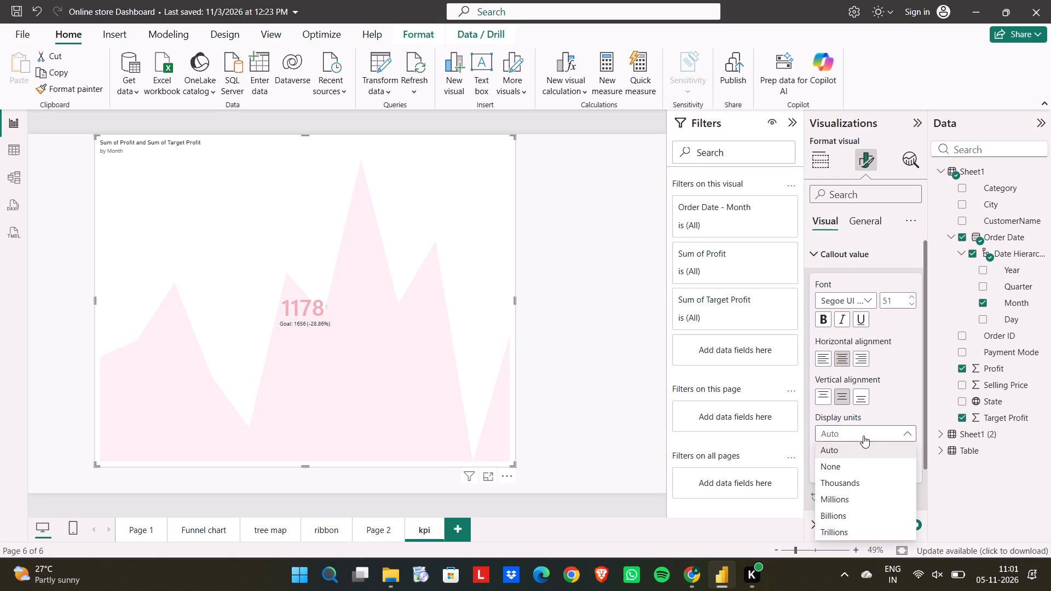
pyautogui.click(857, 443)
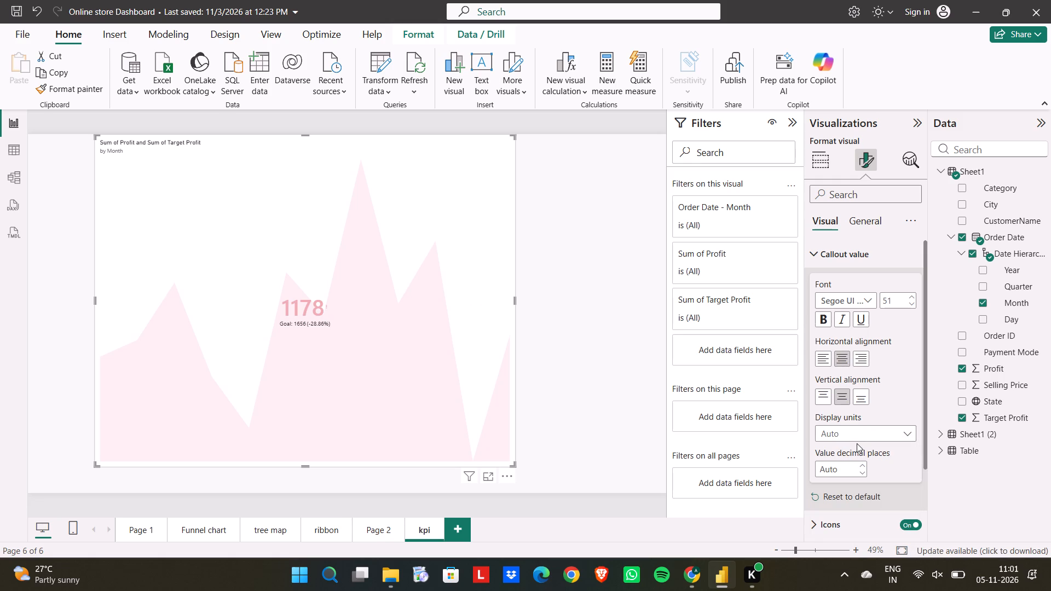
pyautogui.scroll(-2, 857, 443)
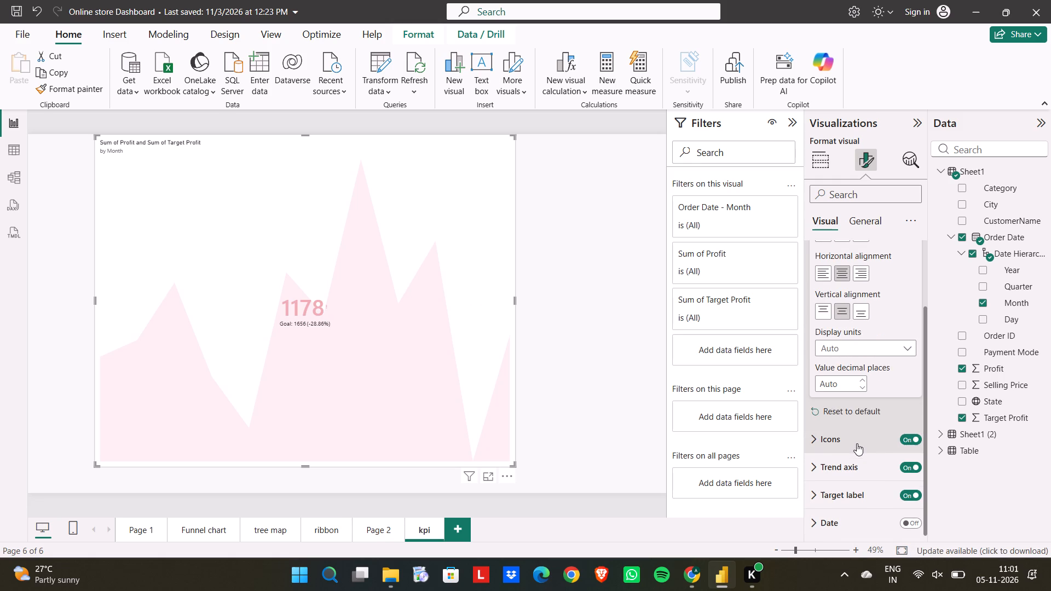
pyautogui.click(847, 442)
pyautogui.scroll(-1, 847, 442)
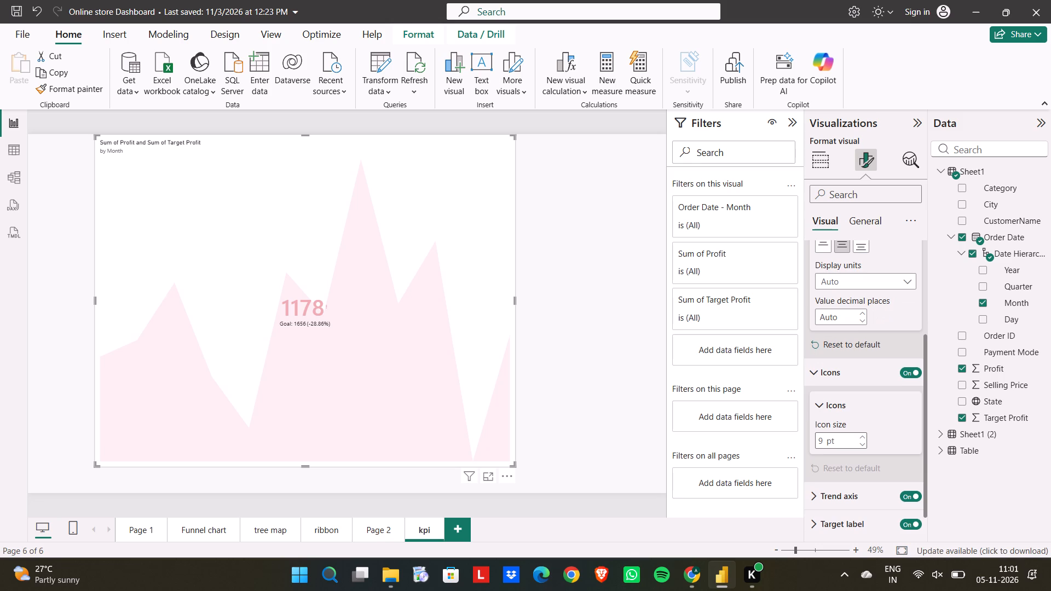
pyautogui.scroll(-1, 847, 442)
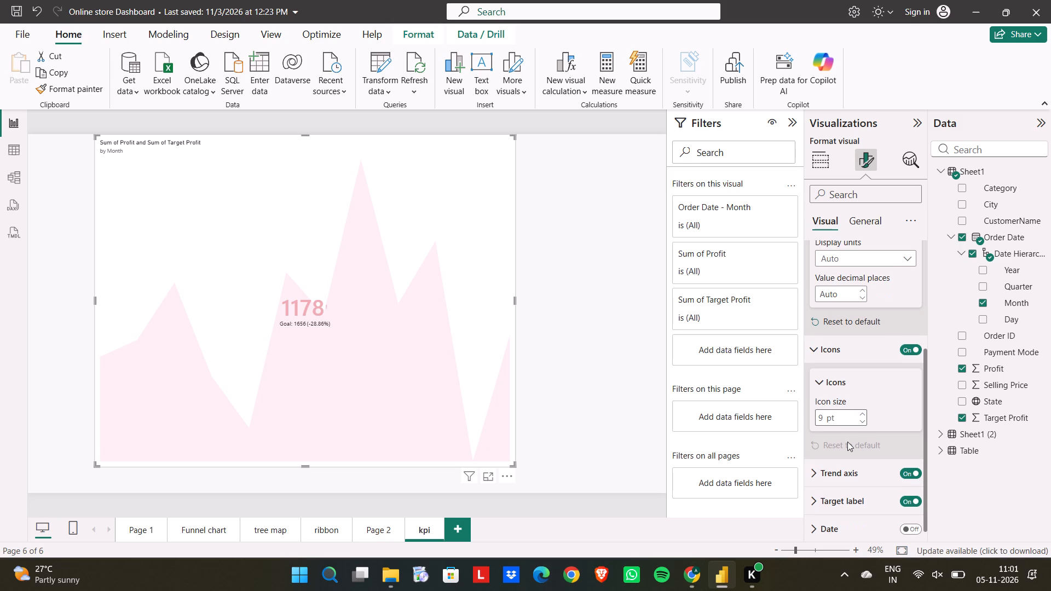
pyautogui.click(827, 460)
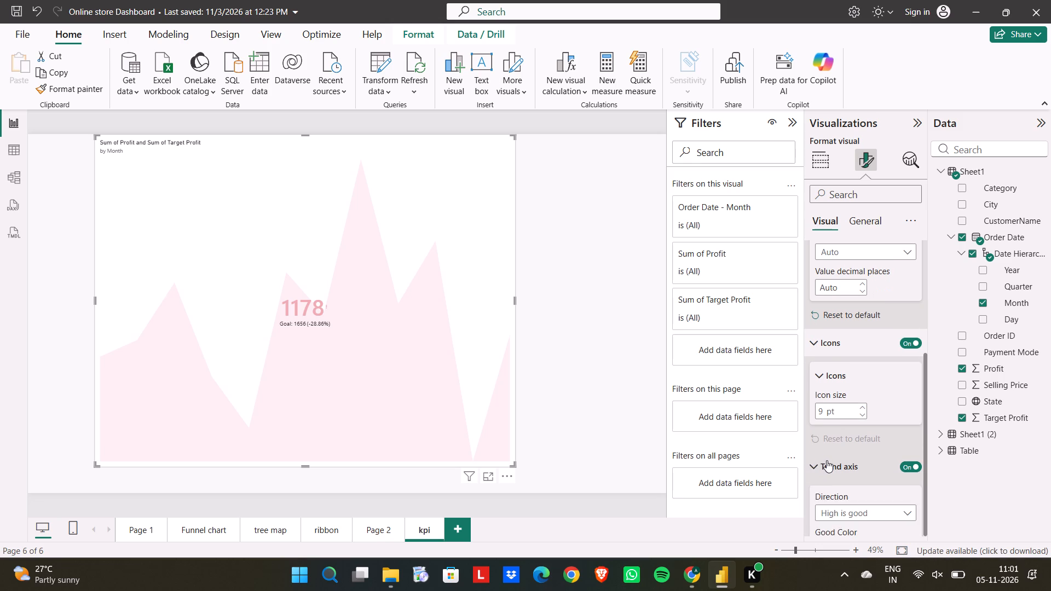
pyautogui.scroll(-2, 827, 460)
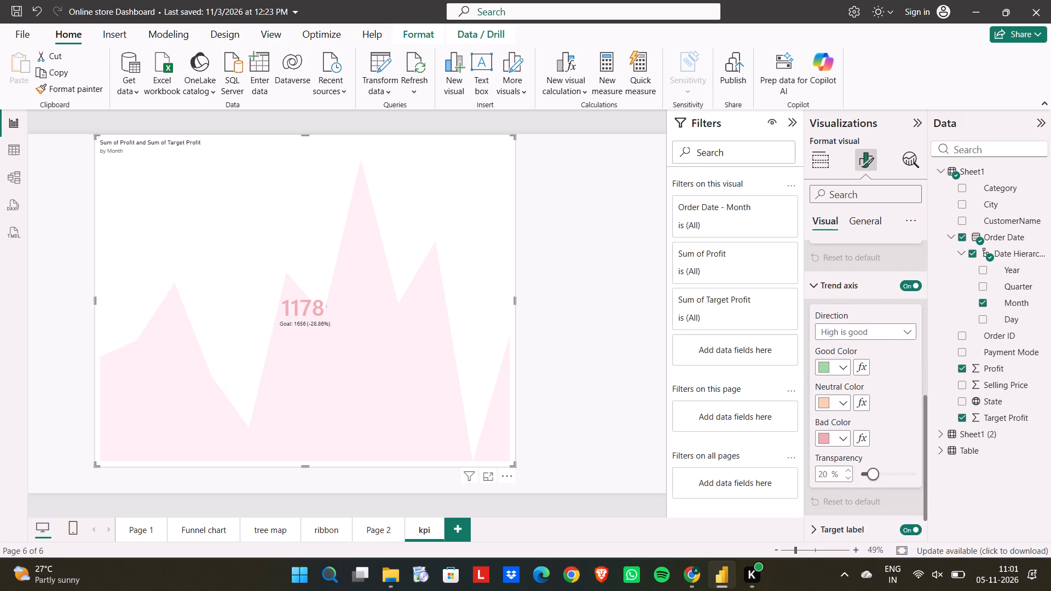
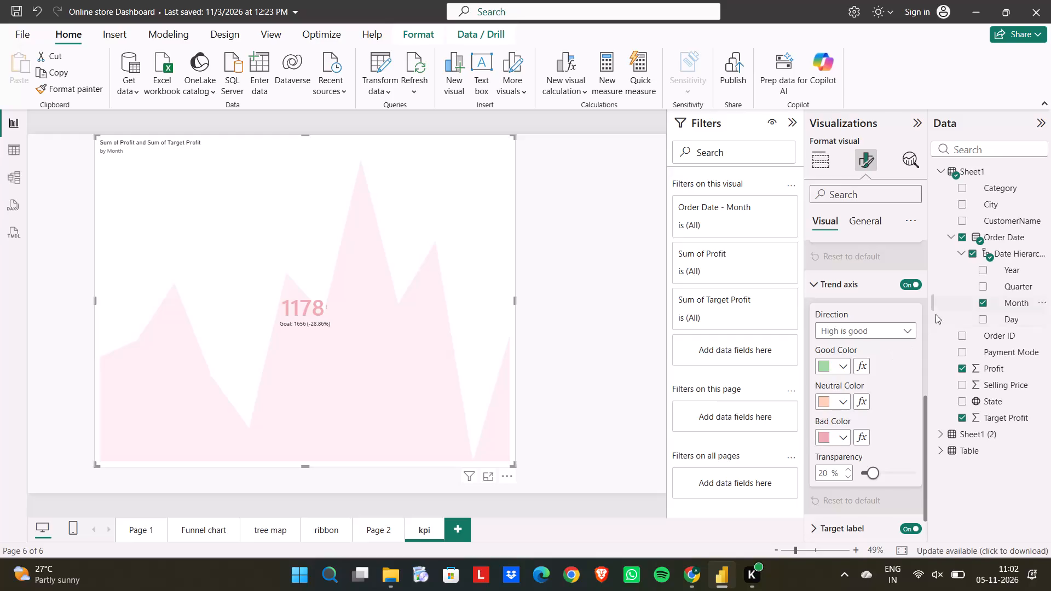
# Keep the KPI trend axis direction at High is good and set its neutral colour to a medium purple theme shade.
pyautogui.click(910, 332)
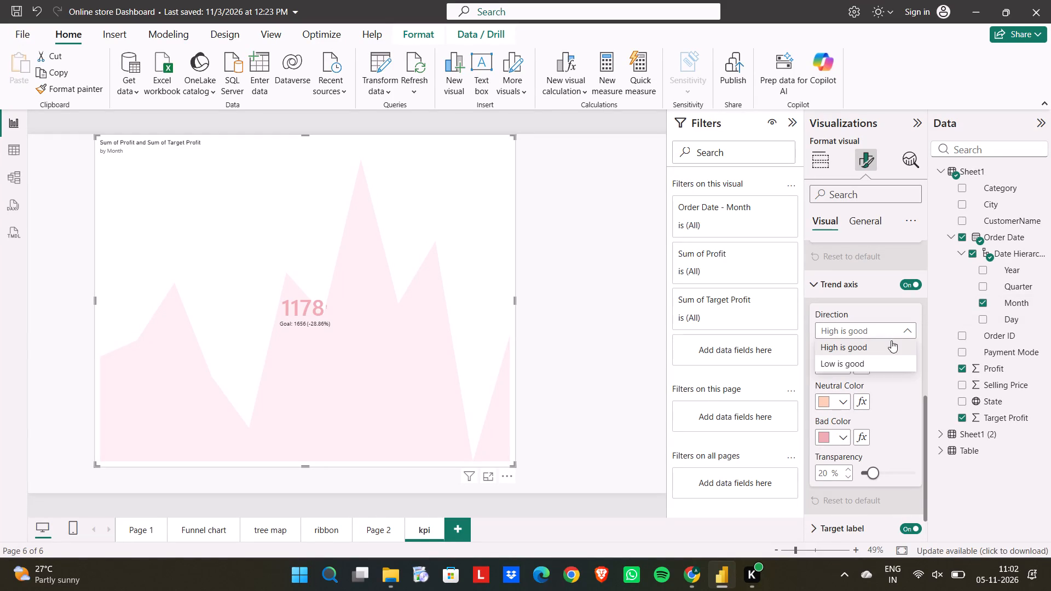
pyautogui.click(887, 347)
pyautogui.click(821, 403)
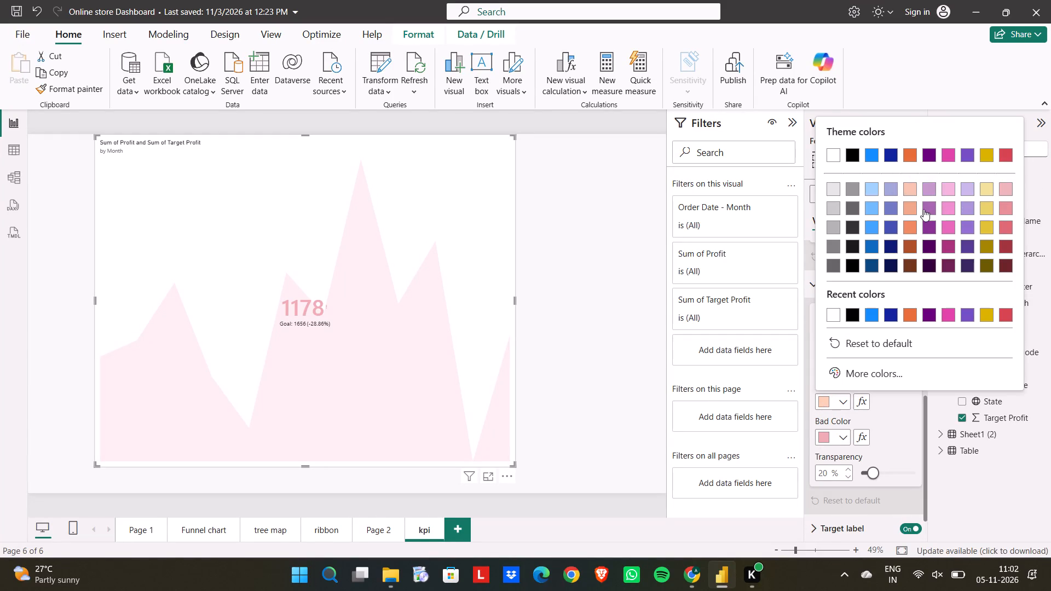
pyautogui.click(923, 209)
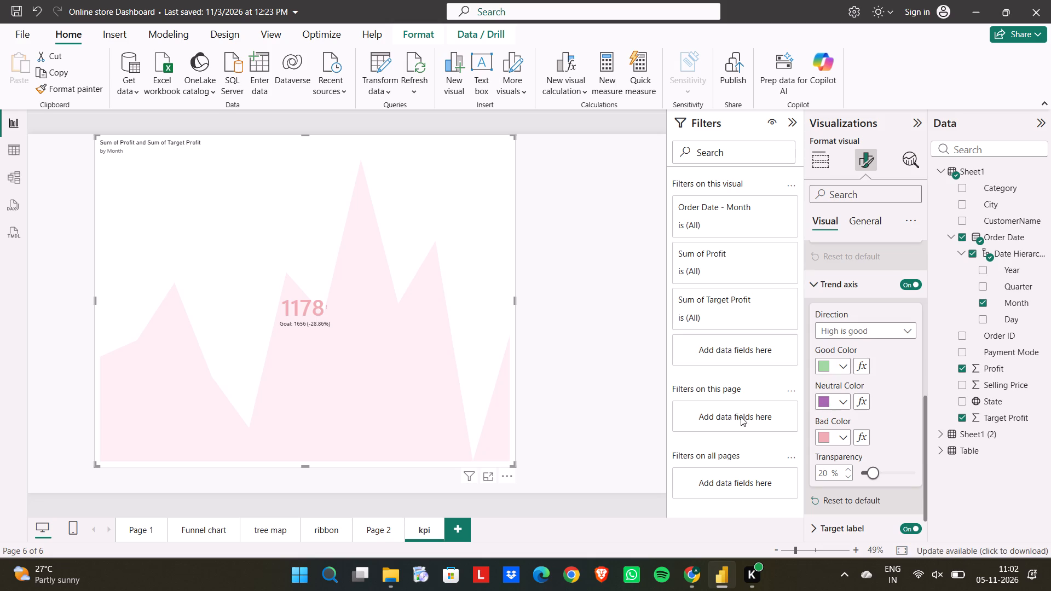
# Try dark violet as the trend axis's bad colour, and settle on a light red theme shade instead.
pyautogui.click(819, 434)
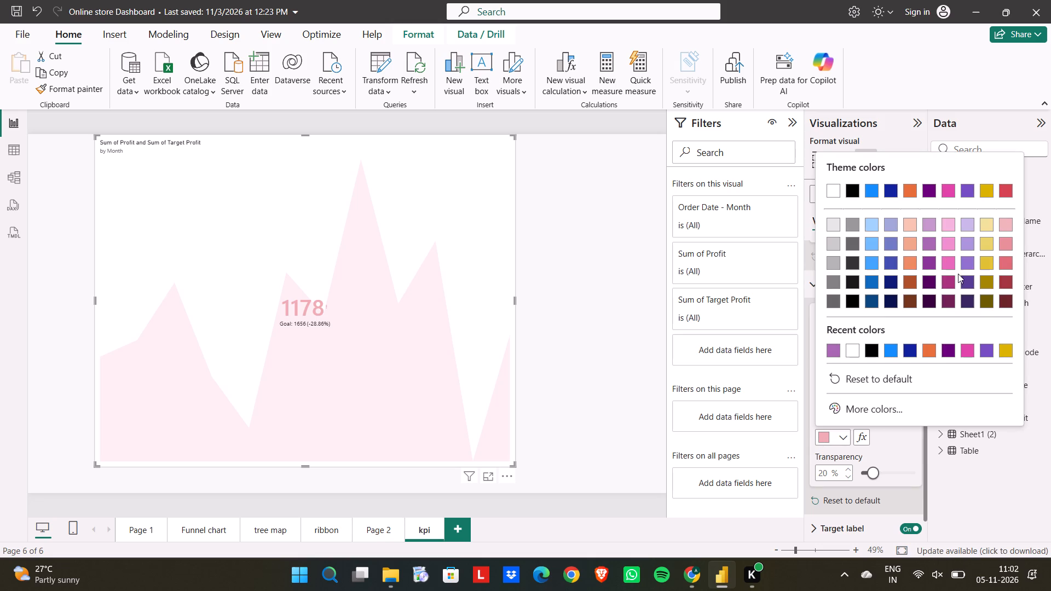
pyautogui.click(965, 280)
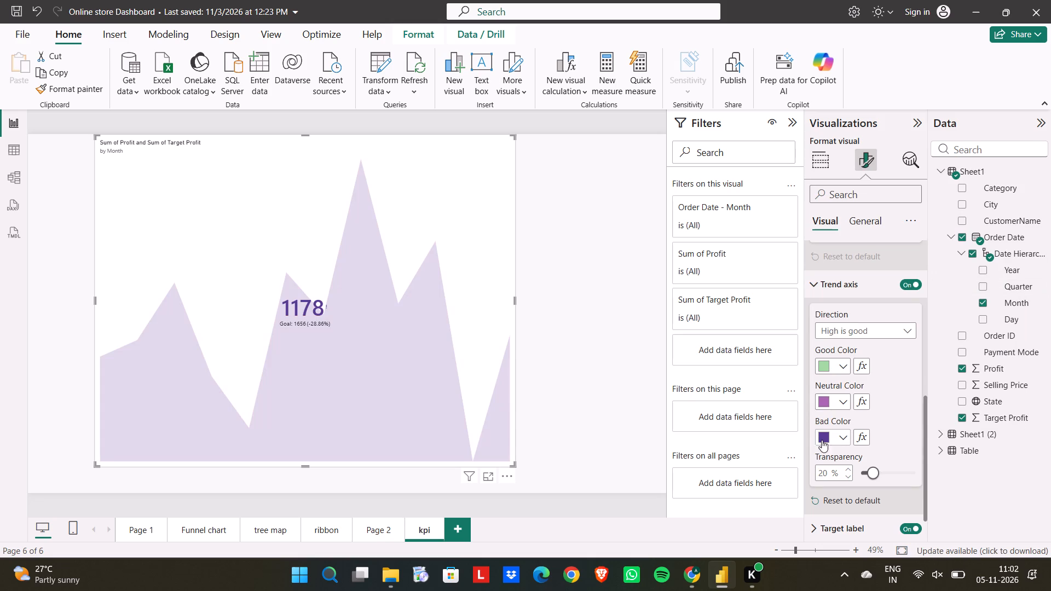
pyautogui.click(827, 434)
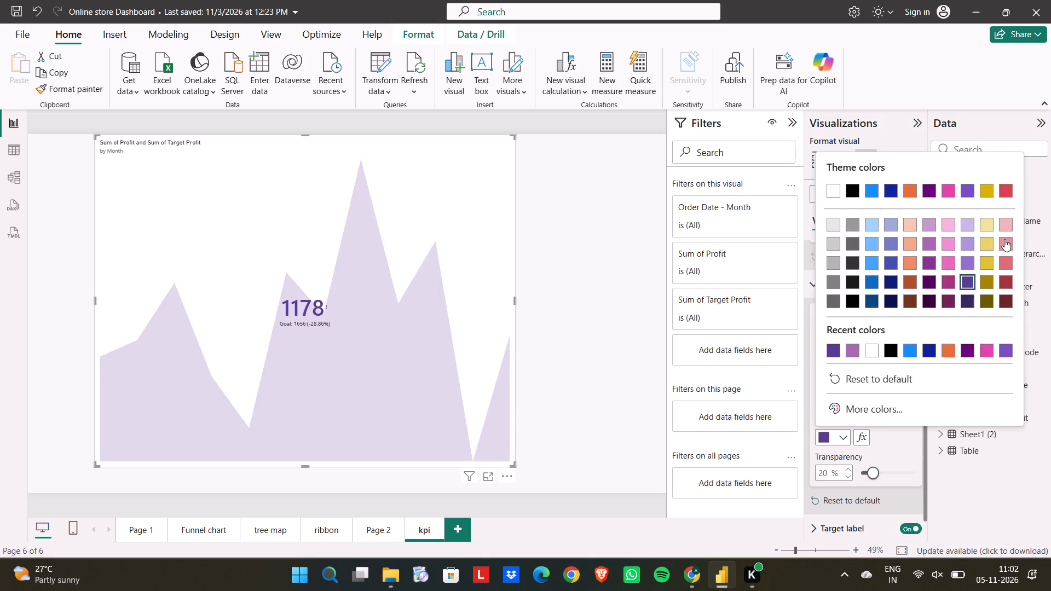
pyautogui.click(1004, 242)
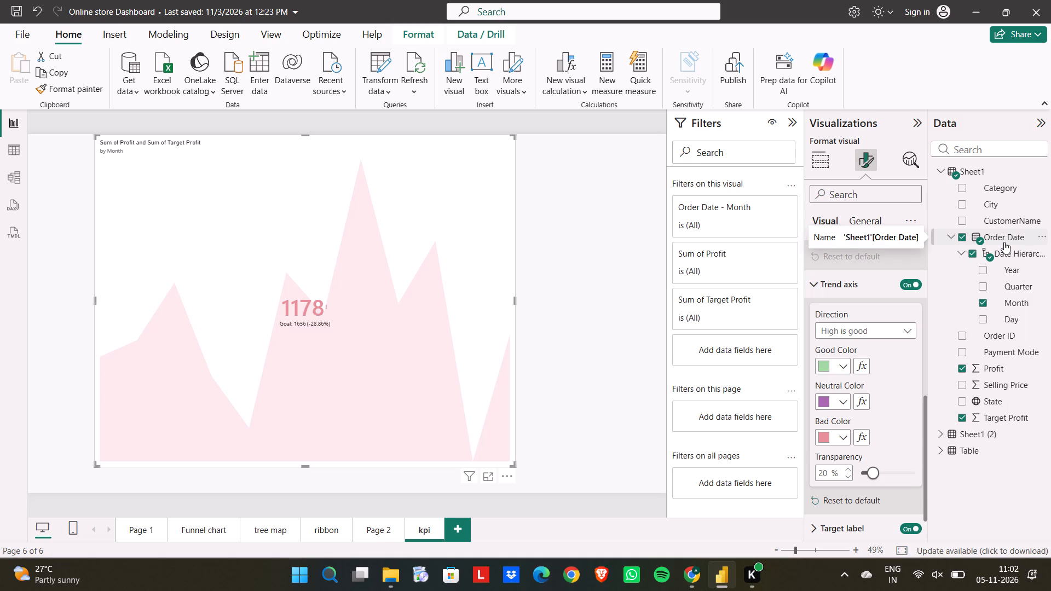
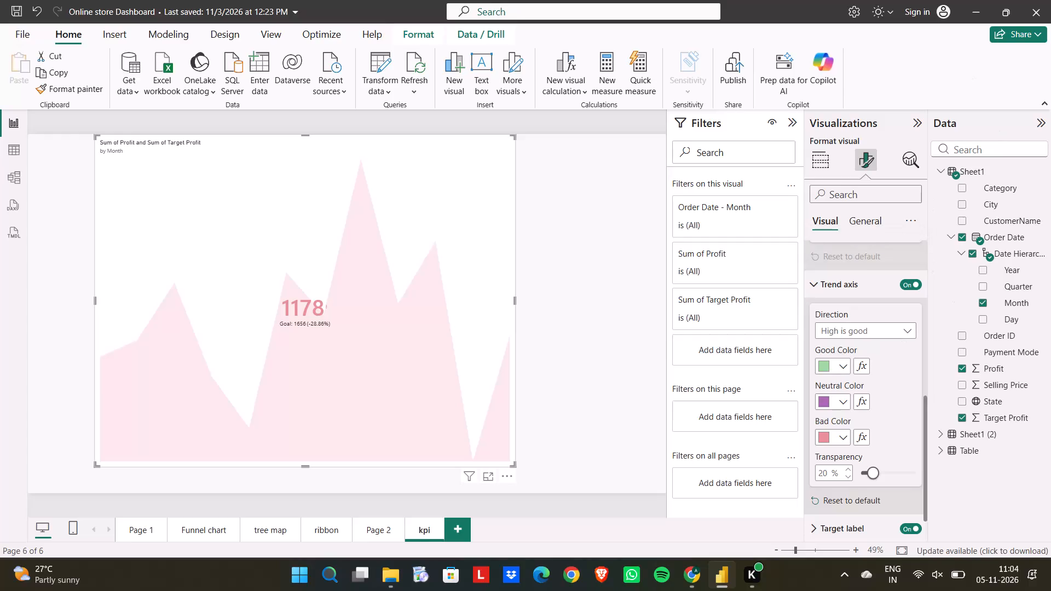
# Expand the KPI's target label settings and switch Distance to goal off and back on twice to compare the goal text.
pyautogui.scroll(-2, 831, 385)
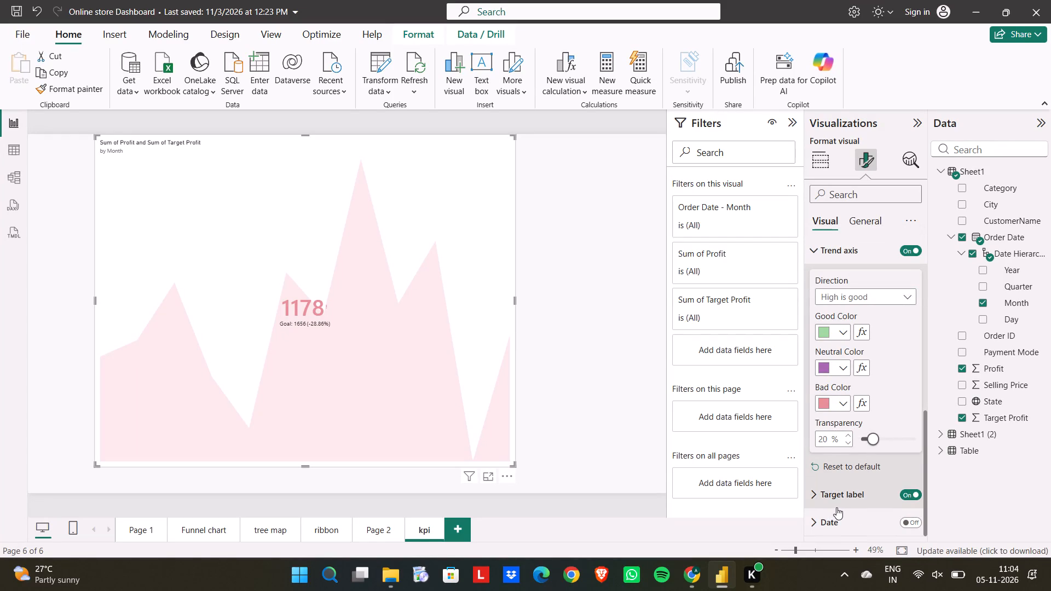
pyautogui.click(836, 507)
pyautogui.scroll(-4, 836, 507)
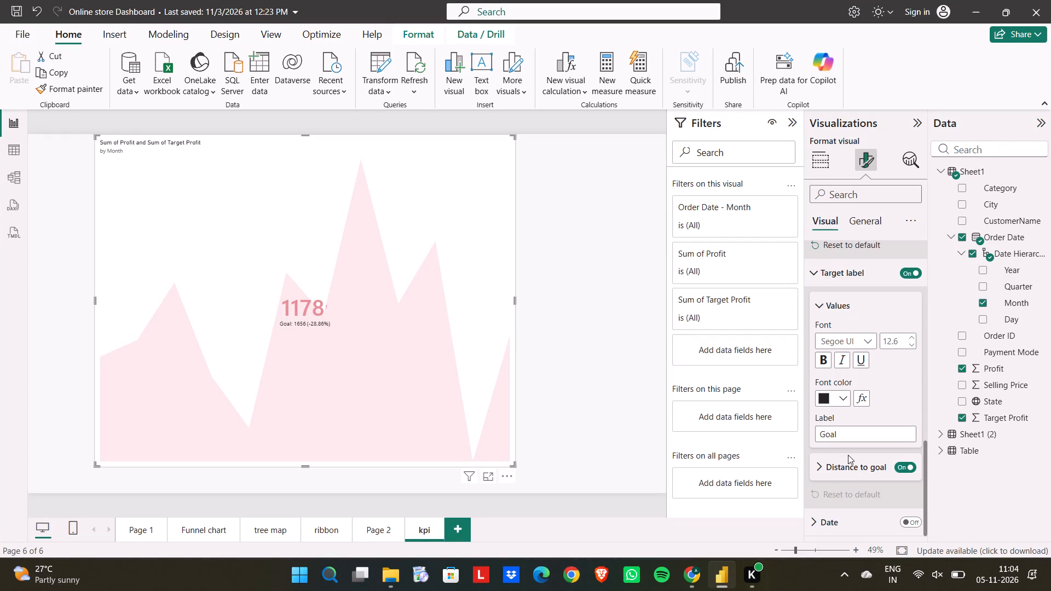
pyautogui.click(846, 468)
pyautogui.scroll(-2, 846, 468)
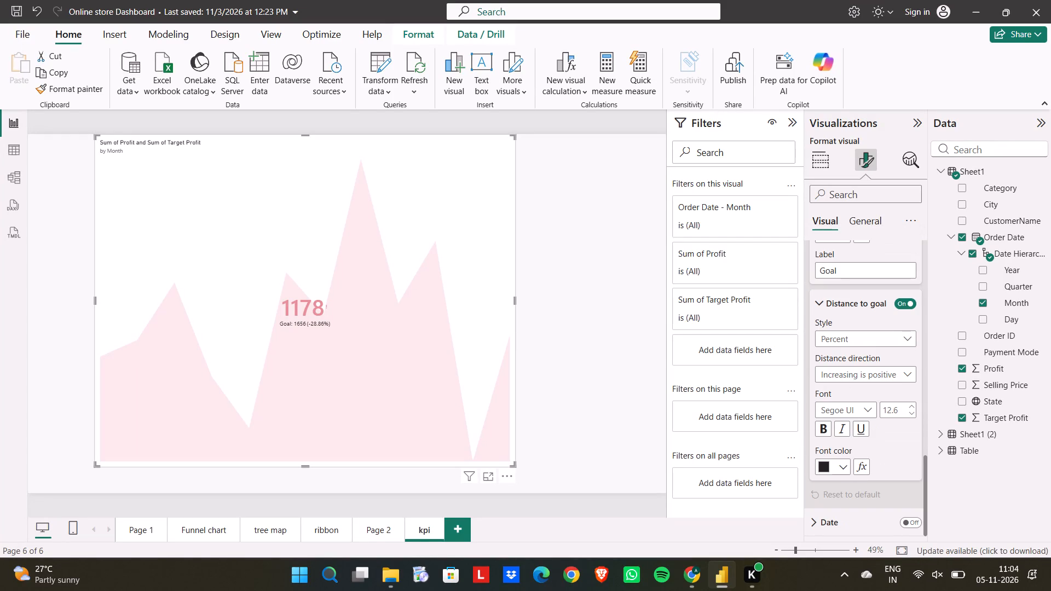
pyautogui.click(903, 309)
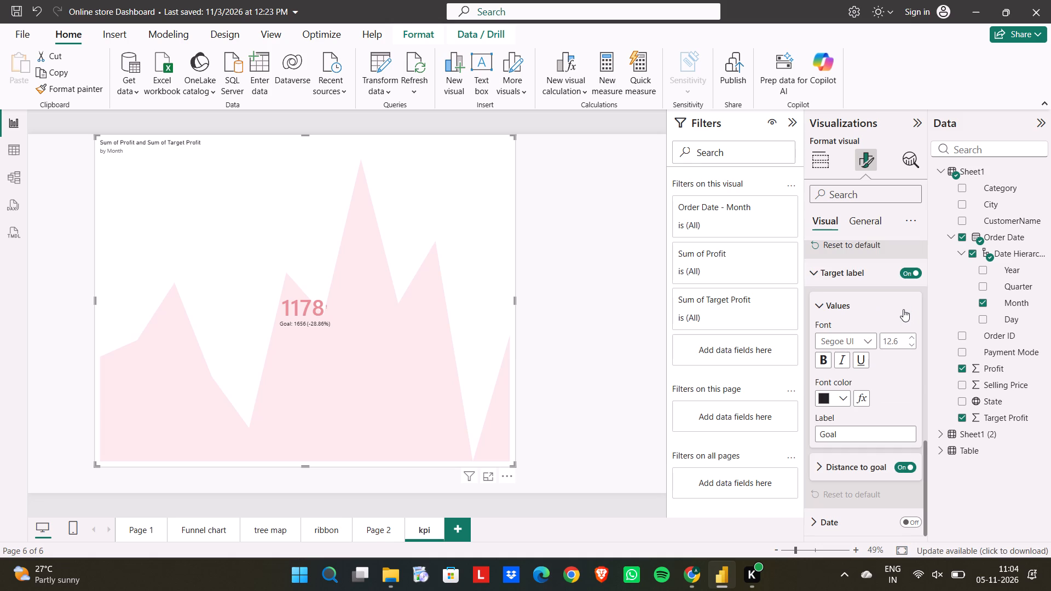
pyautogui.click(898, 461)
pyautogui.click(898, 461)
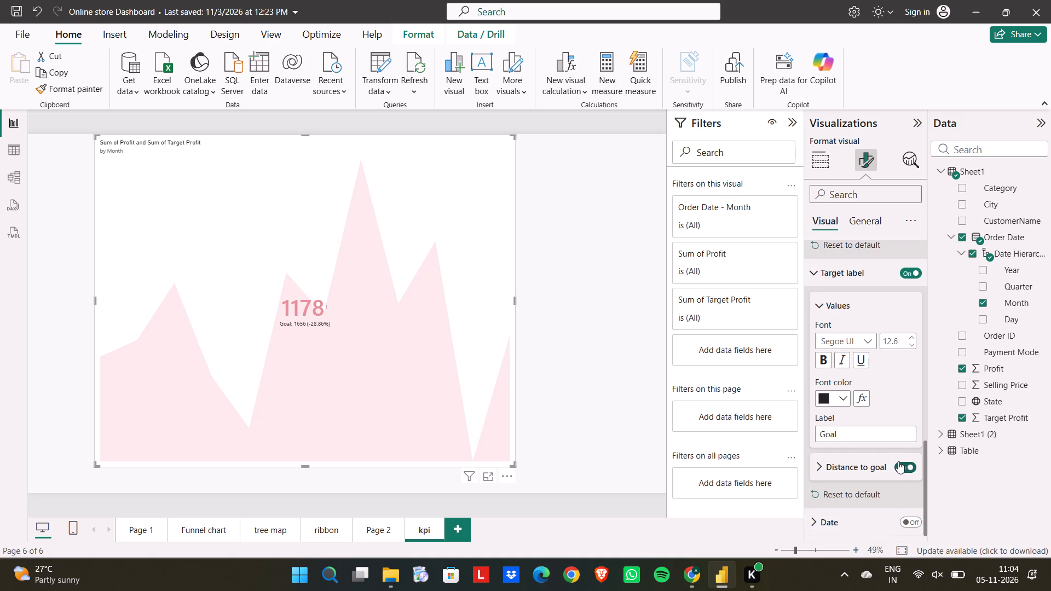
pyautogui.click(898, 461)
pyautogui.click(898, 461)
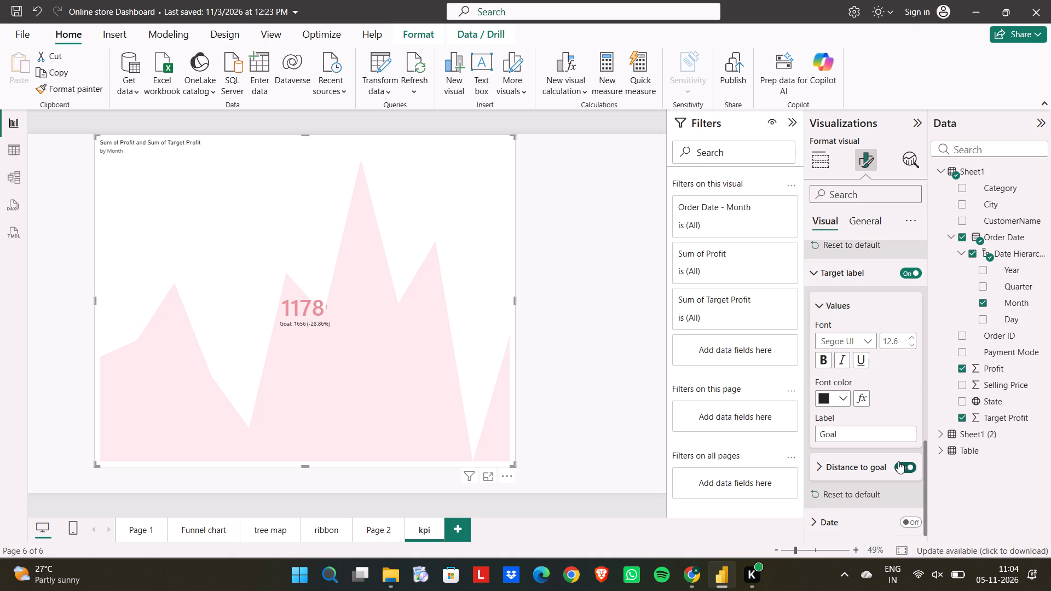
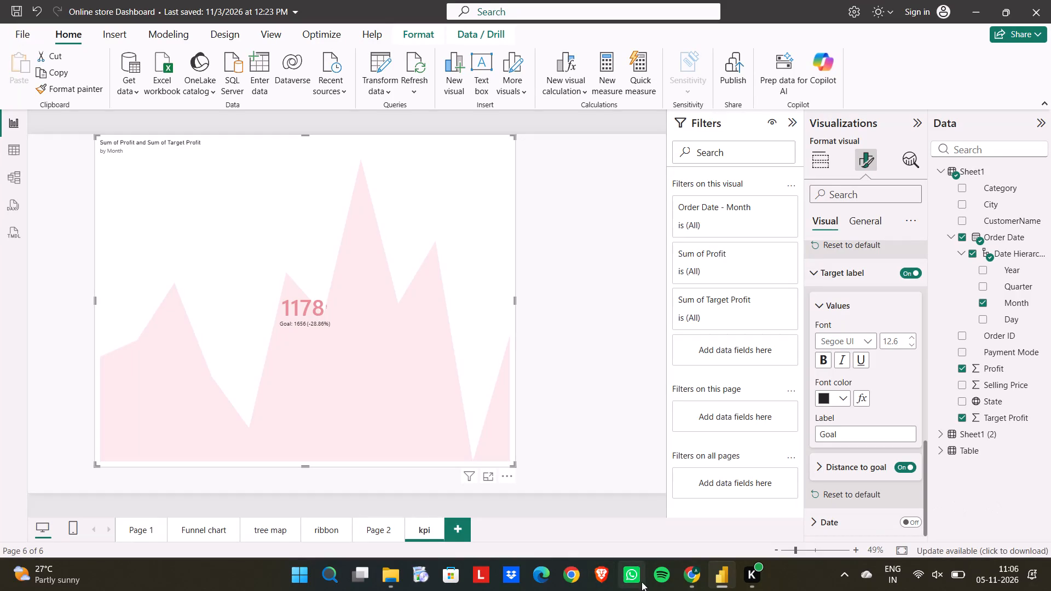
# Switch to Chrome and examine the KPI cheat sheet's key elements and its Profit vs Target Profit by Month example.
pyautogui.click(700, 576)
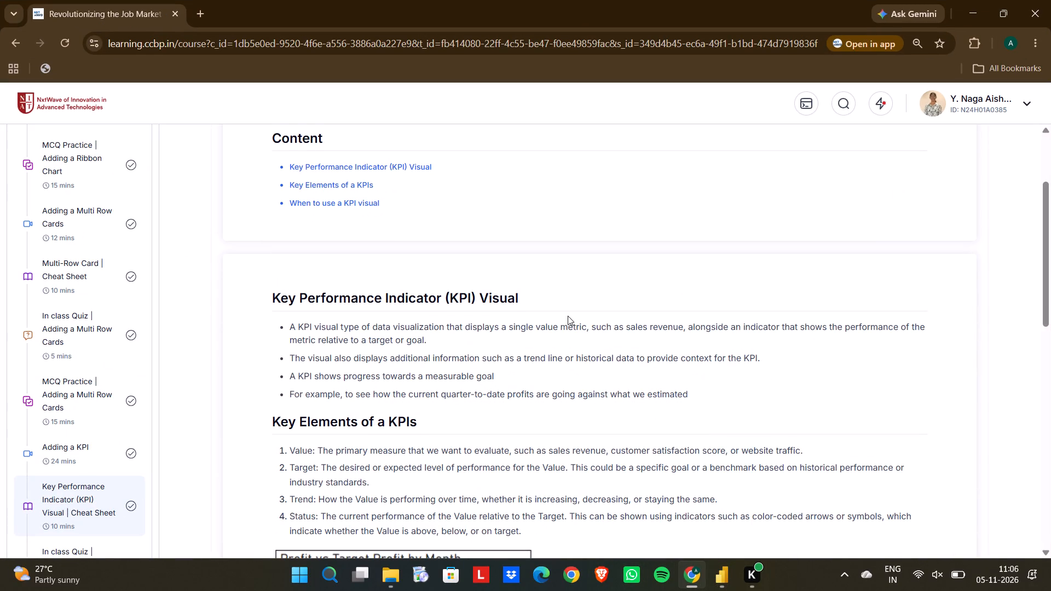
pyautogui.scroll(-3, 568, 316)
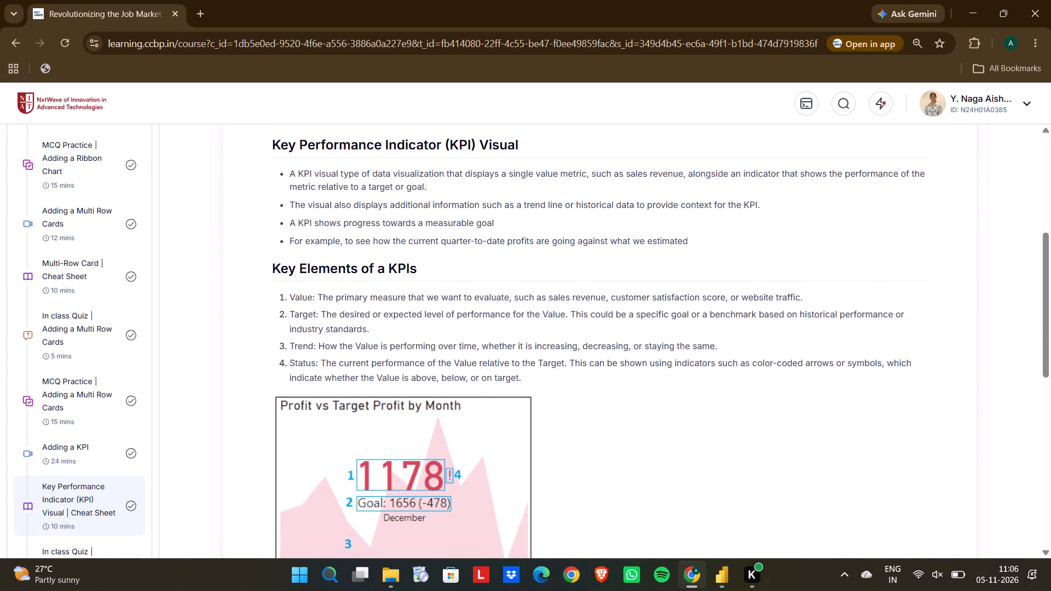
pyautogui.scroll(-2, 568, 316)
pyautogui.scroll(4, 568, 316)
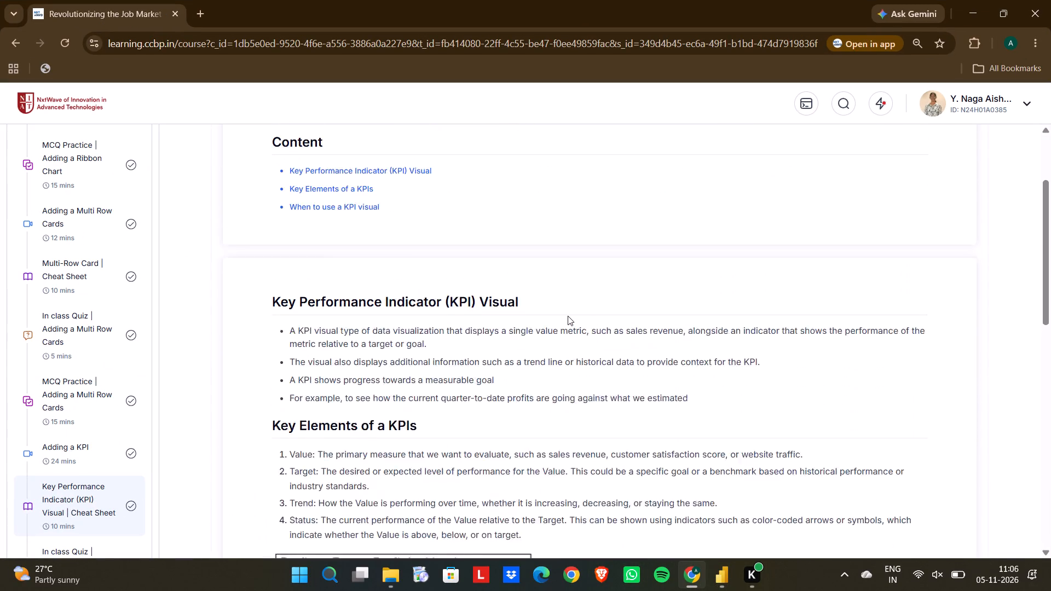
pyautogui.scroll(-2, 568, 316)
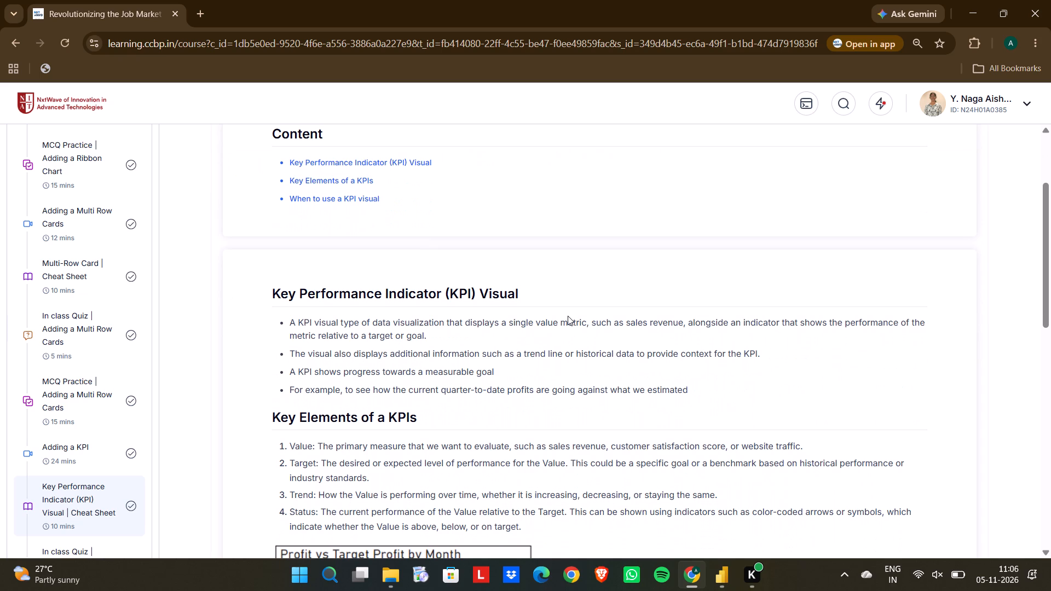